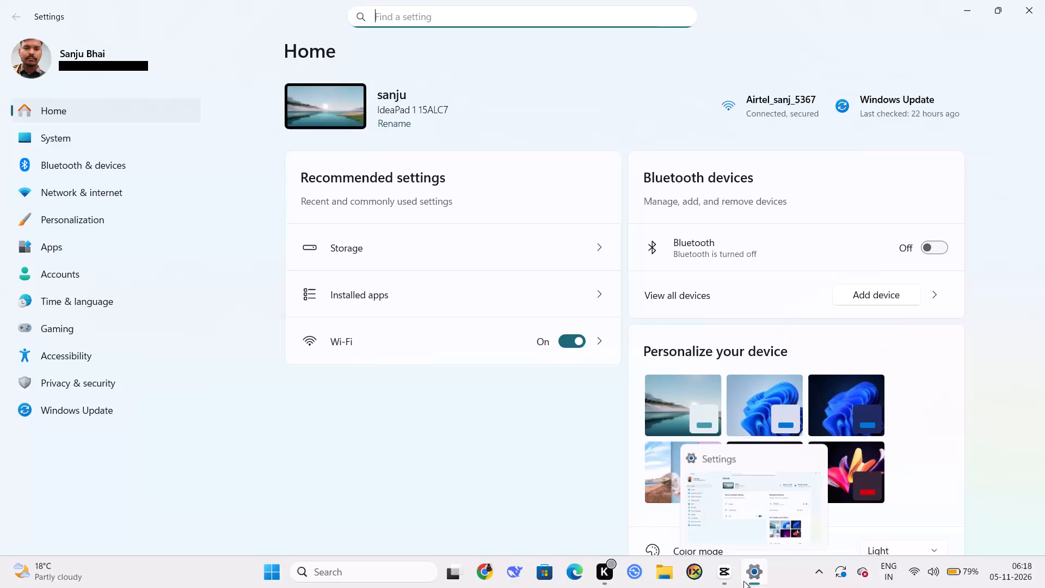
# Close the Settings window.
pyautogui.click(811, 455)
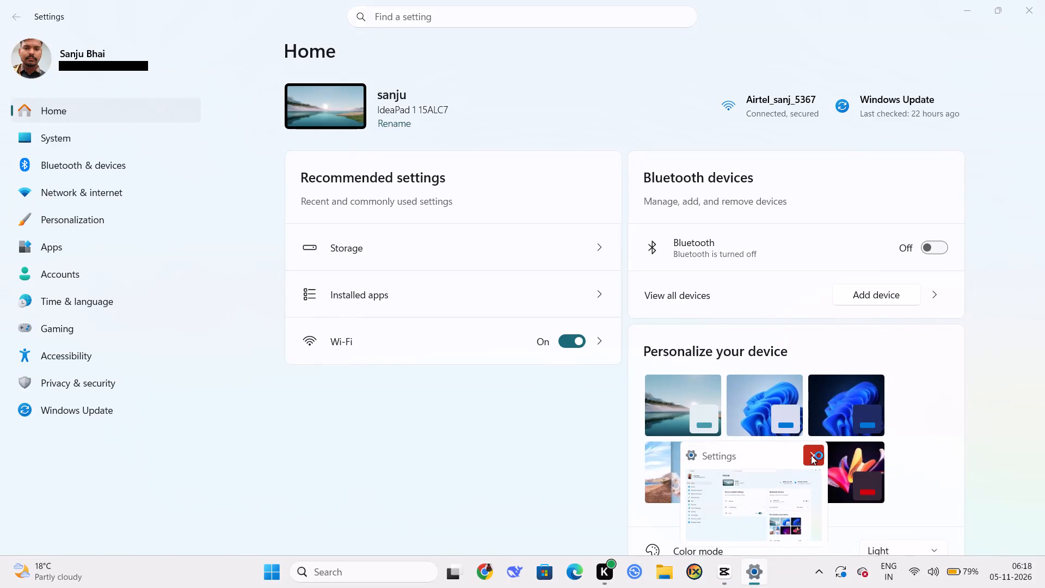
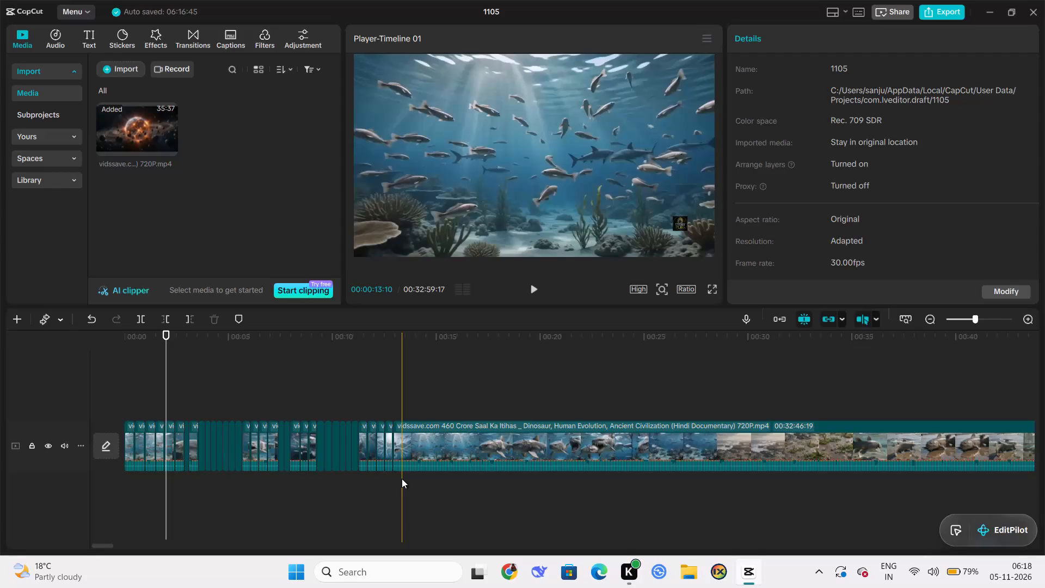
# Split the long documentary clip at 00:00:13:15 on the timeline.
pyautogui.doubleClick(402, 479)
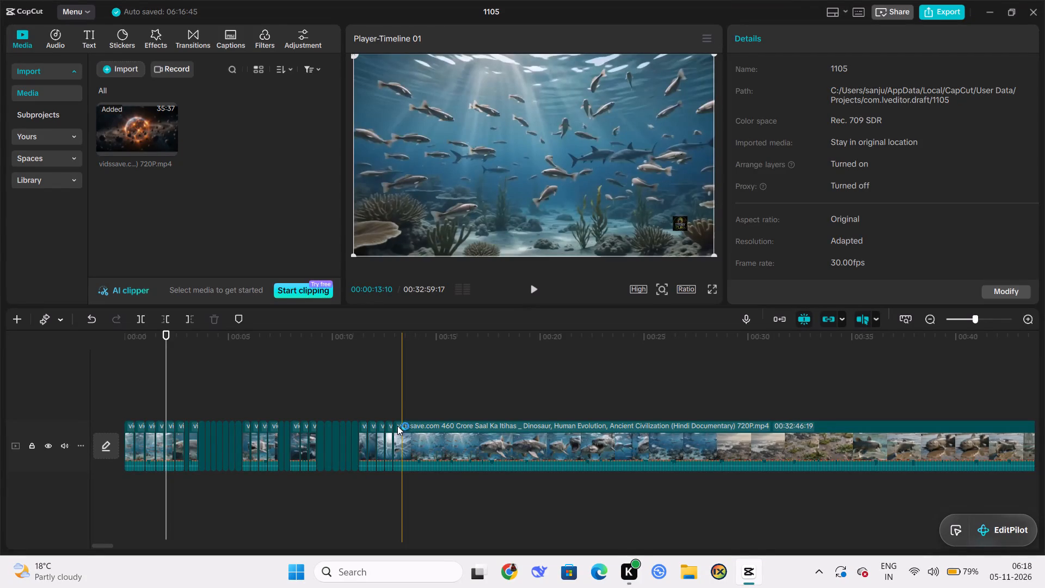
pyautogui.doubleClick(400, 403)
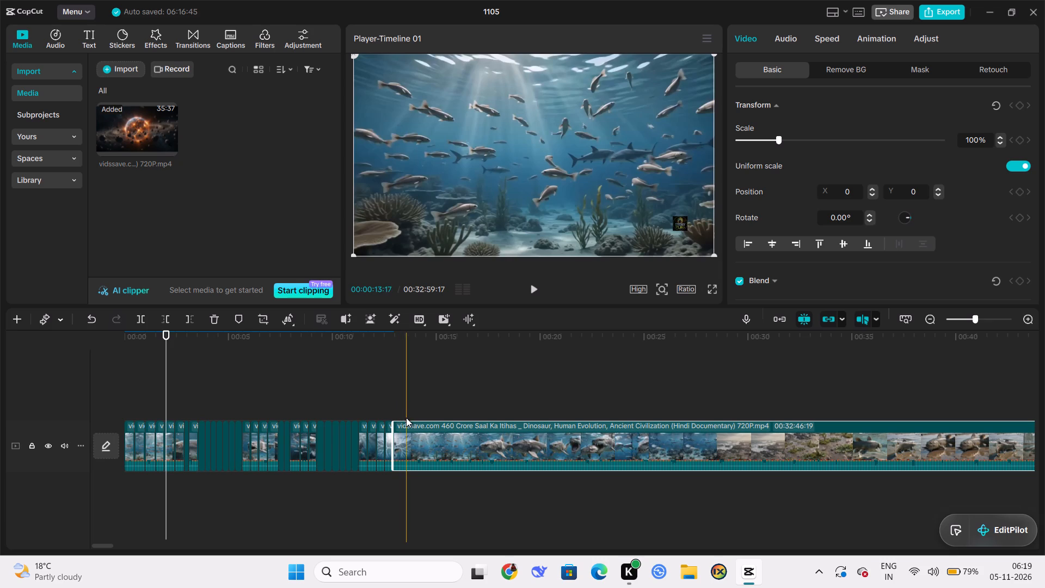
pyautogui.doubleClick(402, 394)
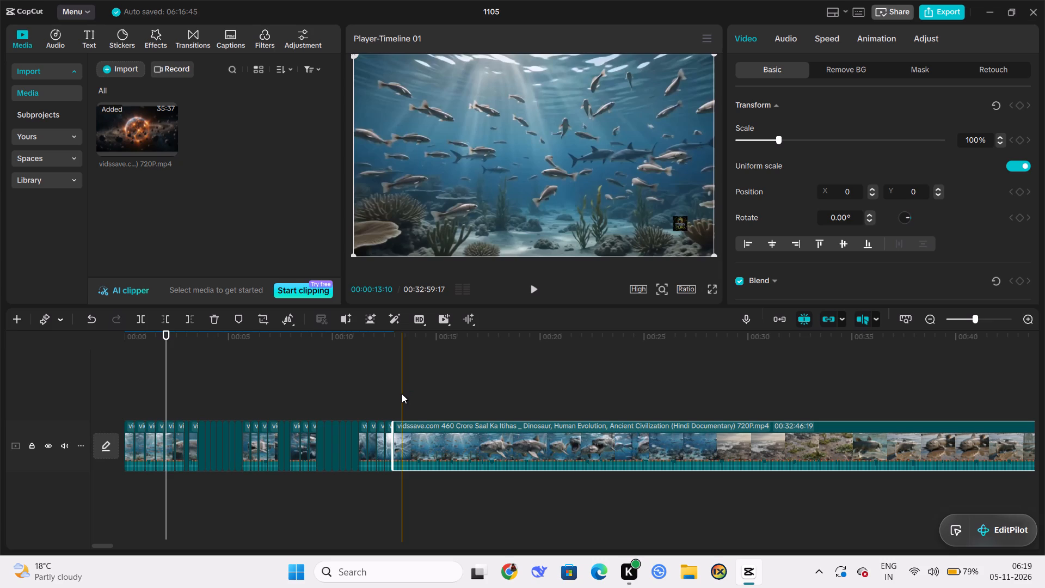
pyautogui.click(429, 403)
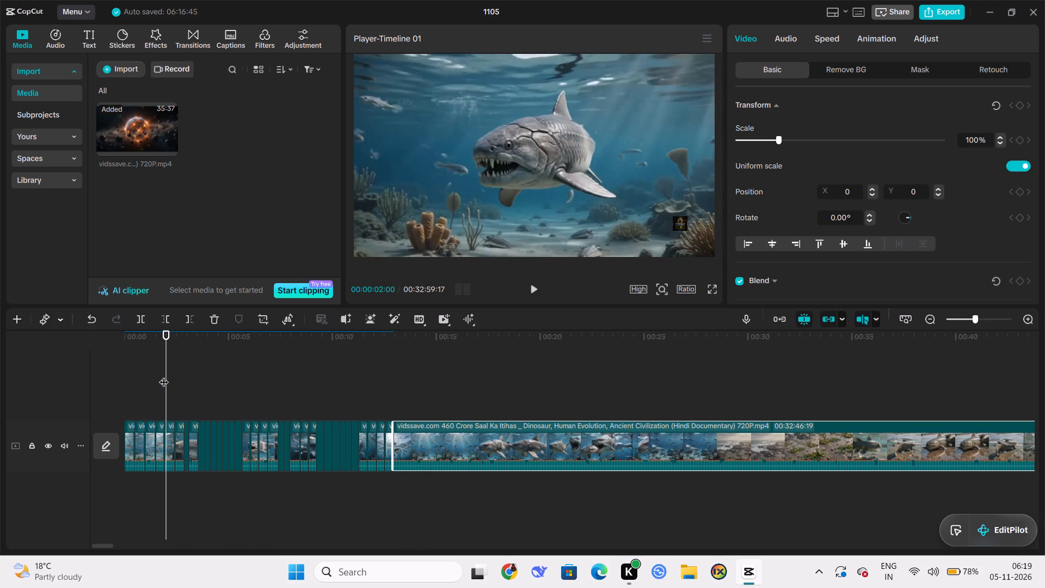
pyautogui.moveTo(164, 375); pyautogui.dragTo(380, 393)
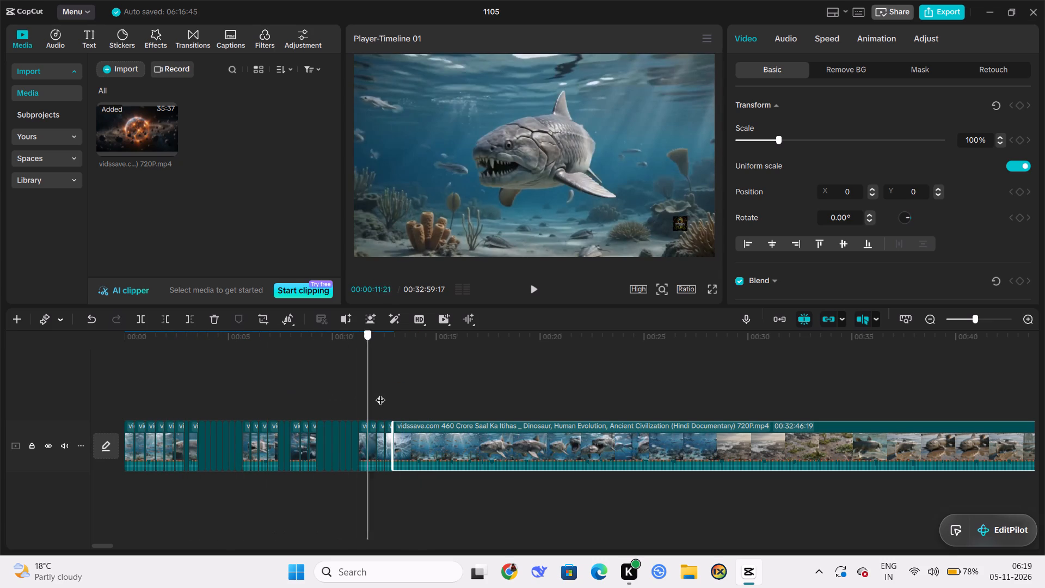
pyautogui.moveTo(380, 393); pyautogui.dragTo(405, 381)
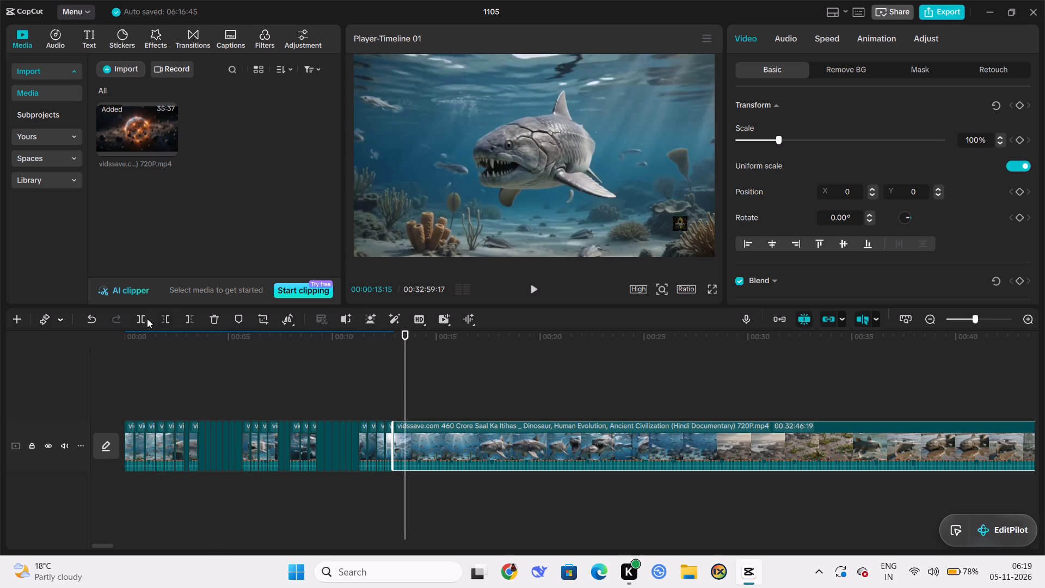
pyautogui.click(144, 318)
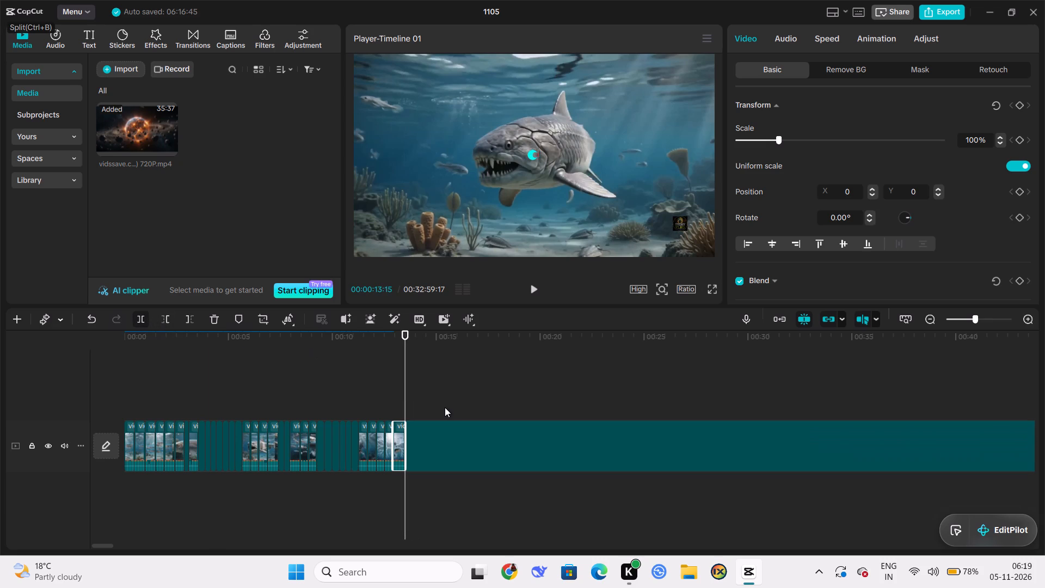
# Split the remaining long documentary clip at 00:00:14:00, just after the previous cut.
pyautogui.doubleClick(419, 401)
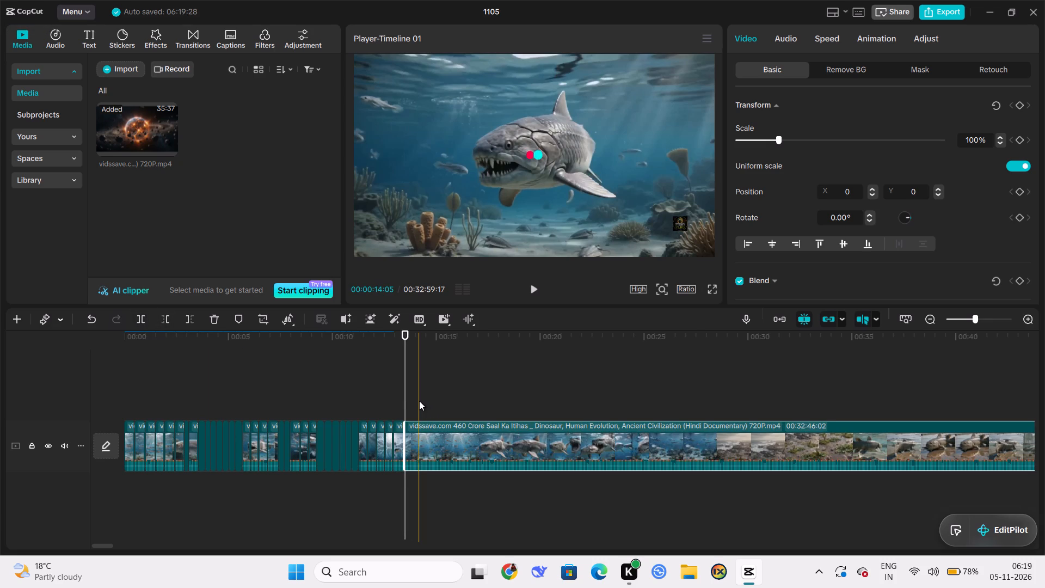
pyautogui.doubleClick(419, 401)
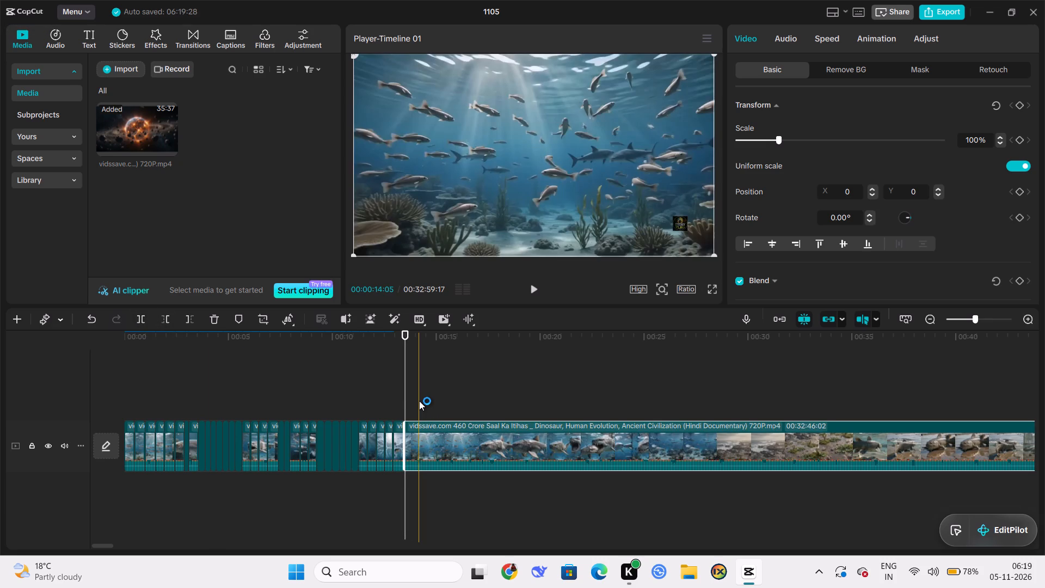
pyautogui.tripleClick(419, 401)
pyautogui.tripleClick(419, 401)
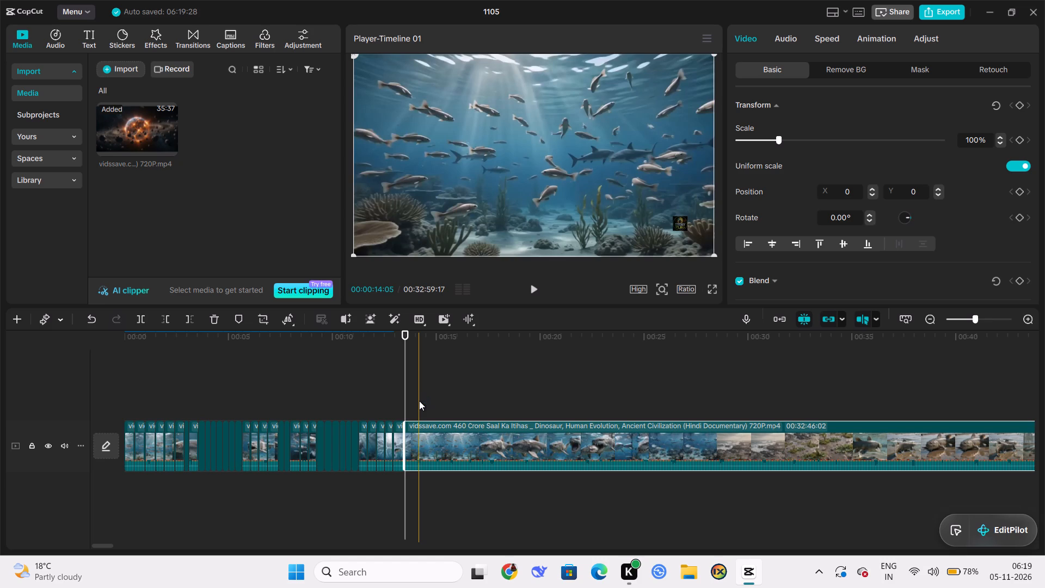
pyautogui.click(419, 401)
pyautogui.click(419, 401)
pyautogui.click(419, 401)
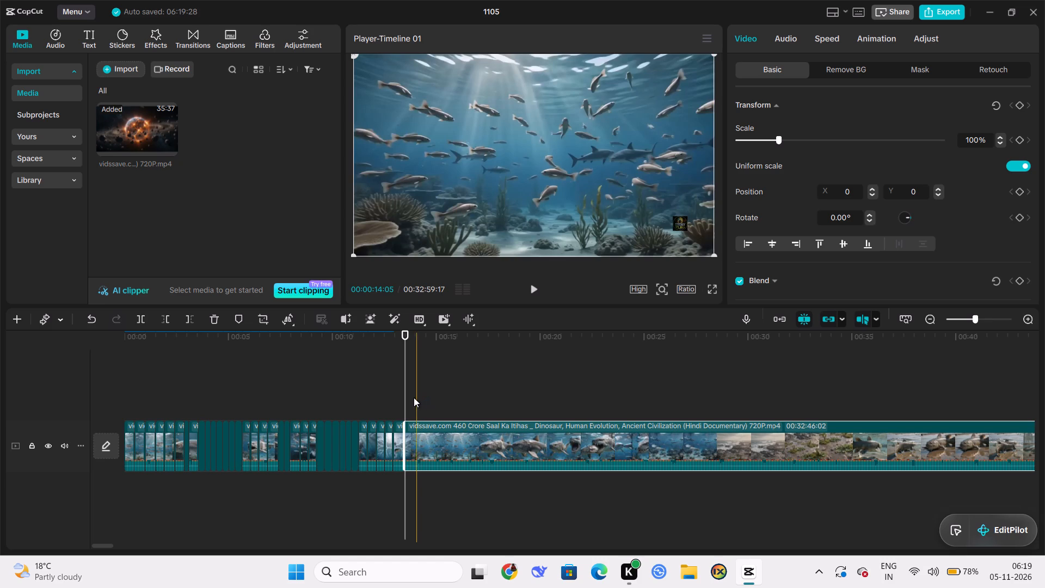
pyautogui.moveTo(405, 394); pyautogui.dragTo(409, 399)
pyautogui.moveTo(409, 399); pyautogui.dragTo(415, 402)
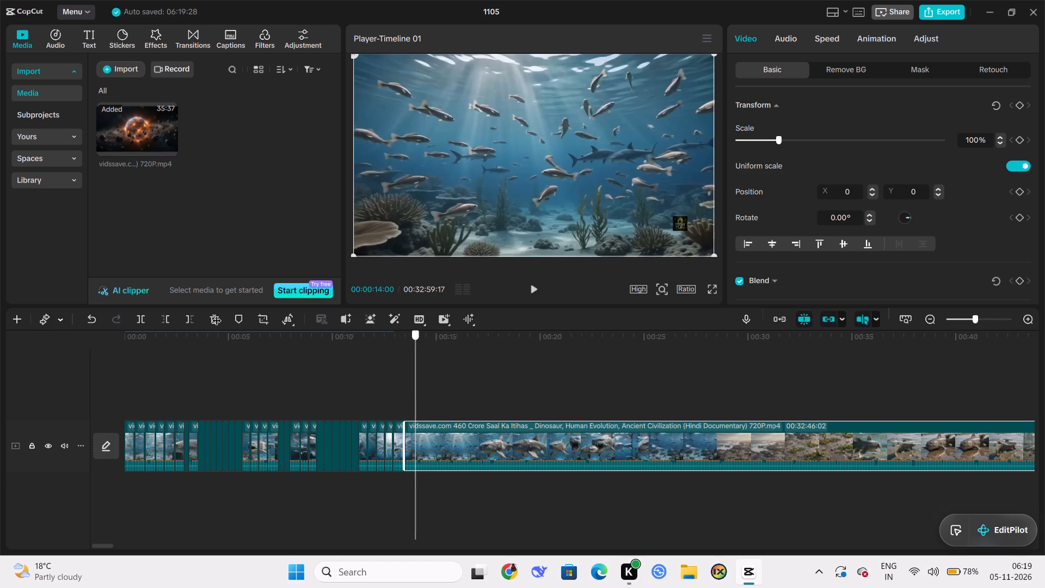
pyautogui.click(140, 311)
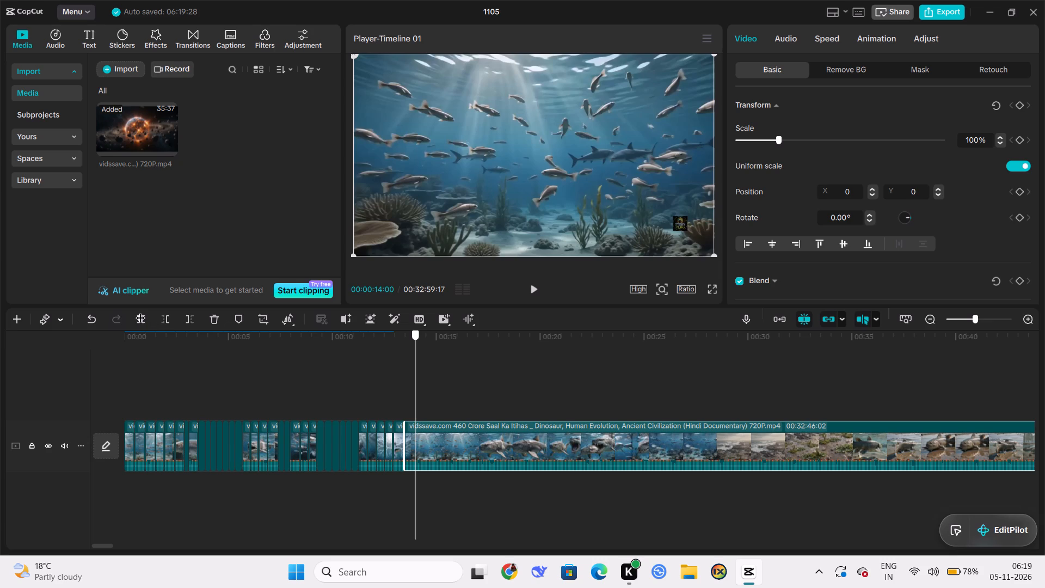
pyautogui.click(142, 315)
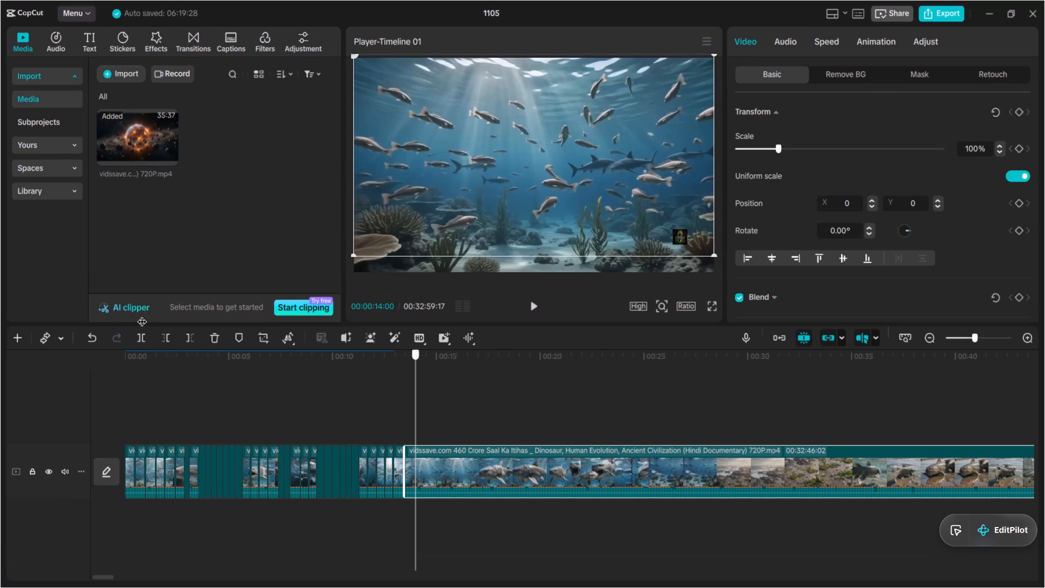
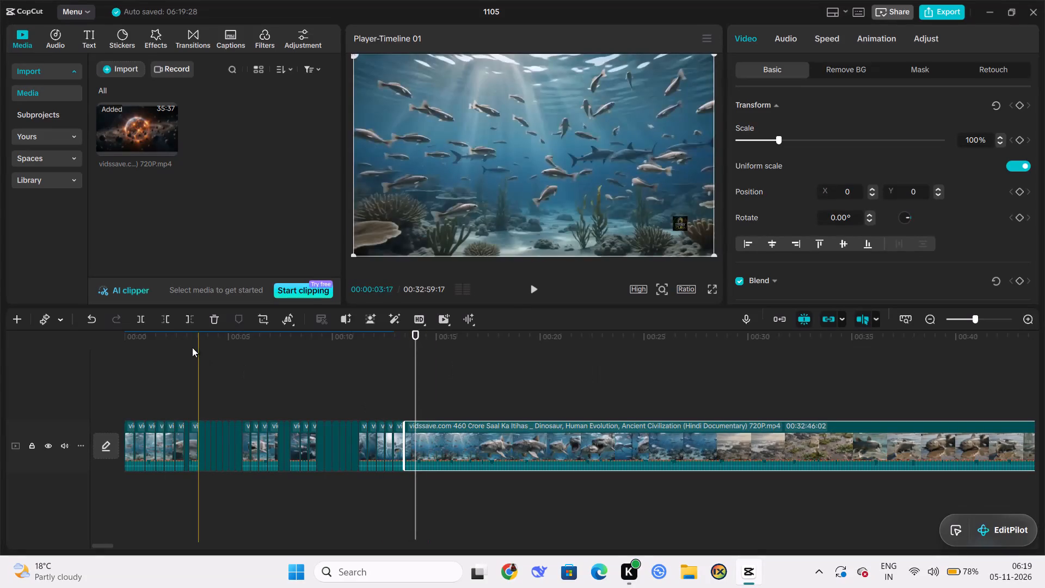
# Split the remaining long documentary clip at 00:00:14:00 and again at 00:00:14:18 on the timeline.
pyautogui.click(141, 319)
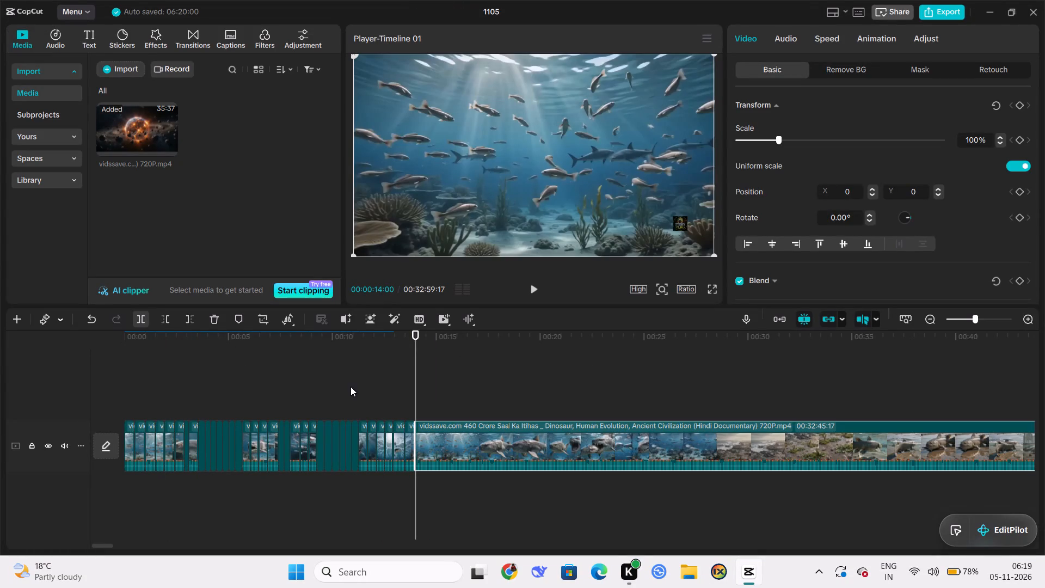
pyautogui.click(429, 408)
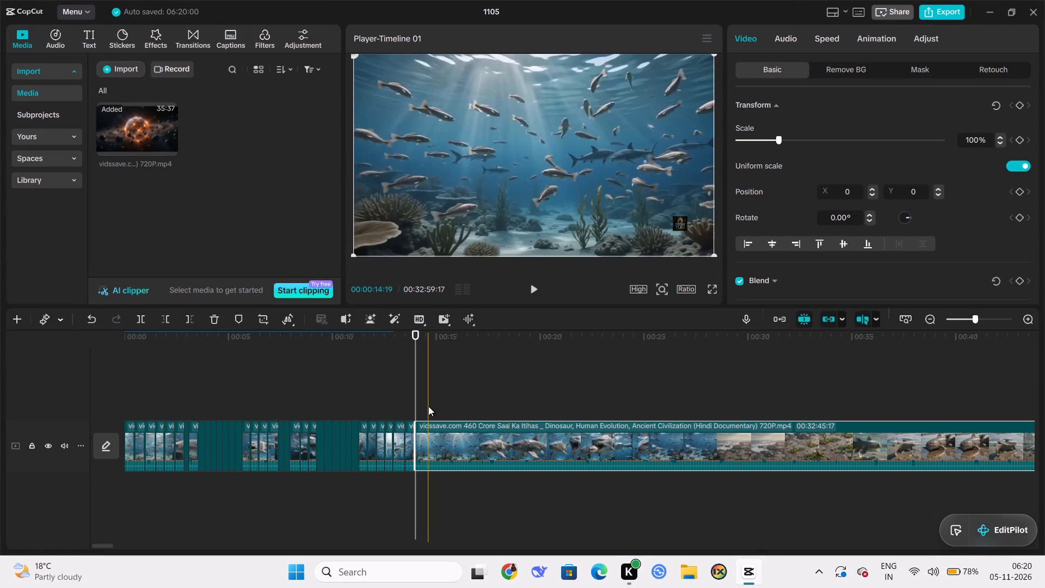
pyautogui.doubleClick(428, 406)
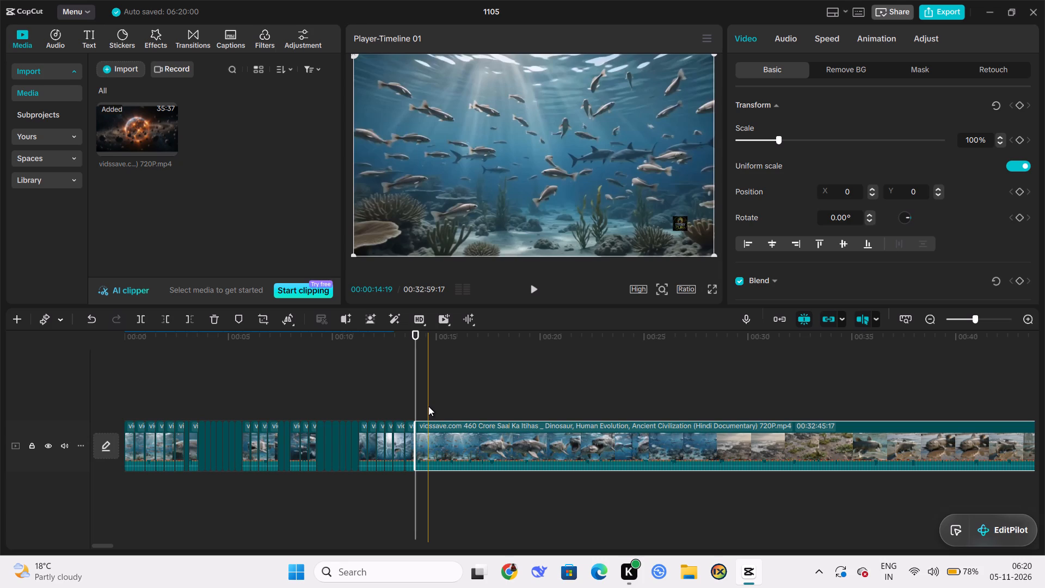
pyautogui.tripleClick(428, 404)
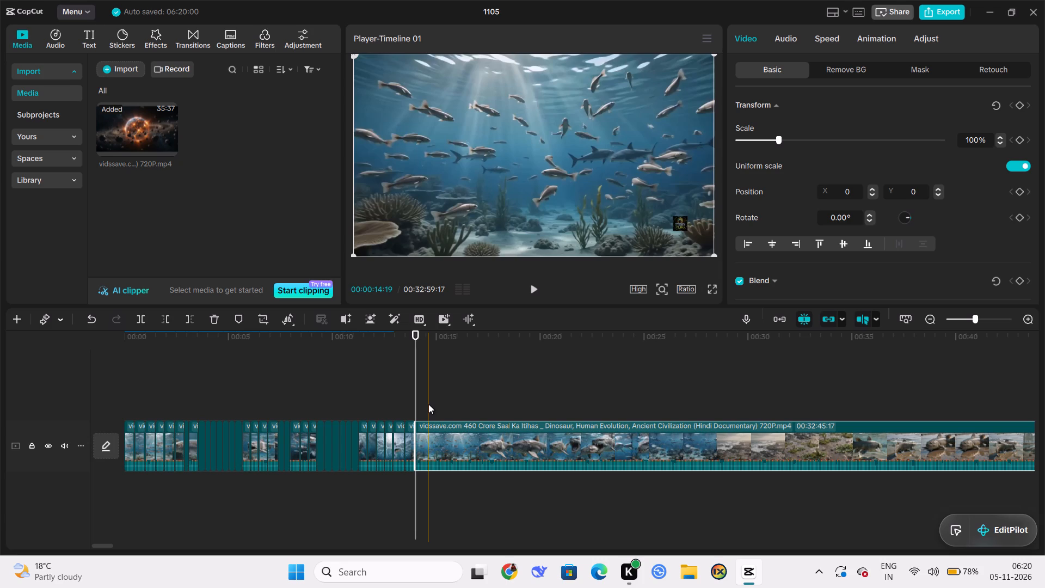
pyautogui.tripleClick(428, 404)
pyautogui.moveTo(414, 484); pyautogui.dragTo(425, 487)
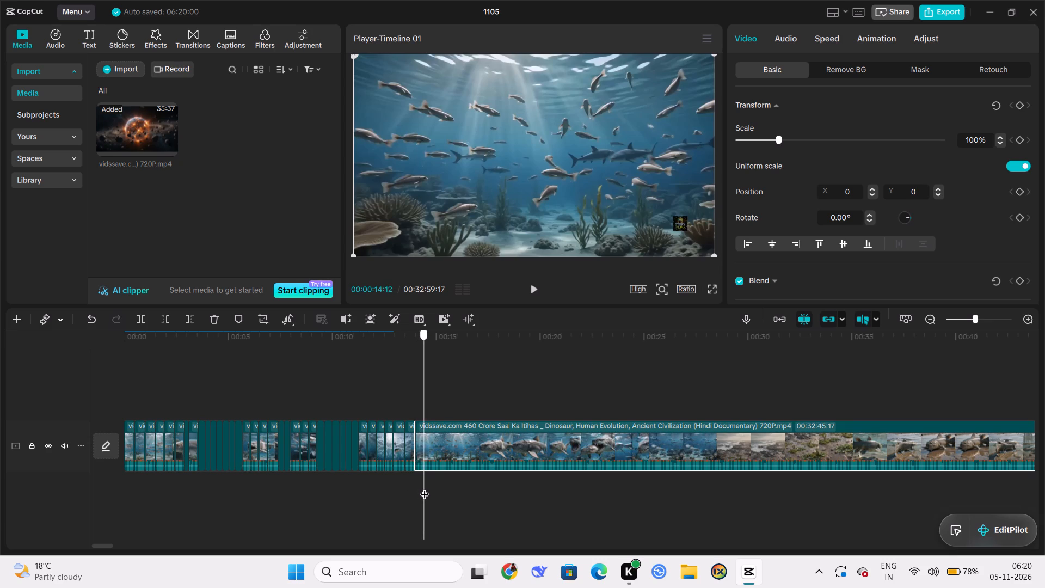
pyautogui.moveTo(425, 487); pyautogui.dragTo(428, 489)
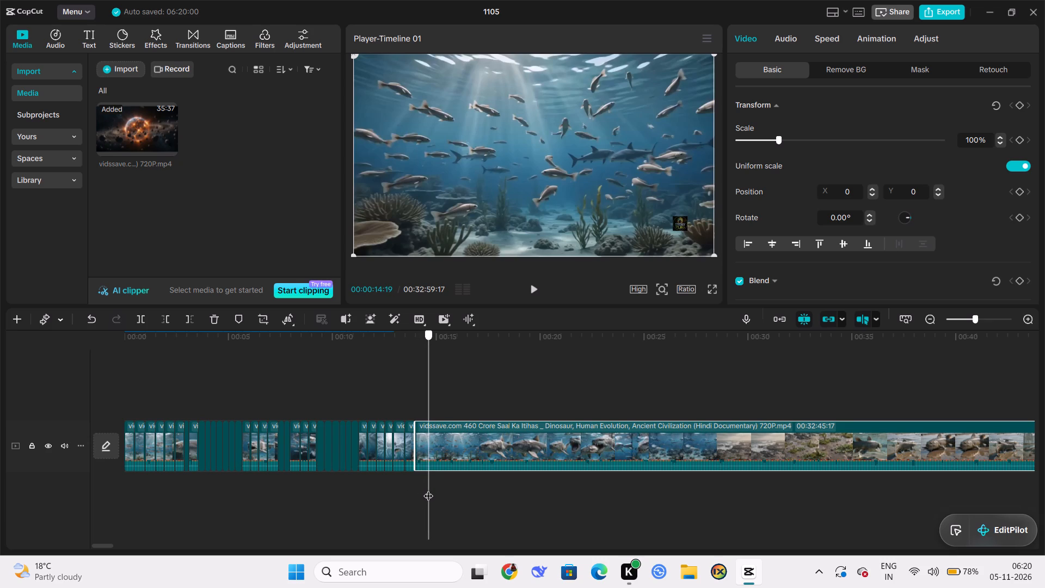
pyautogui.moveTo(428, 489); pyautogui.dragTo(428, 488)
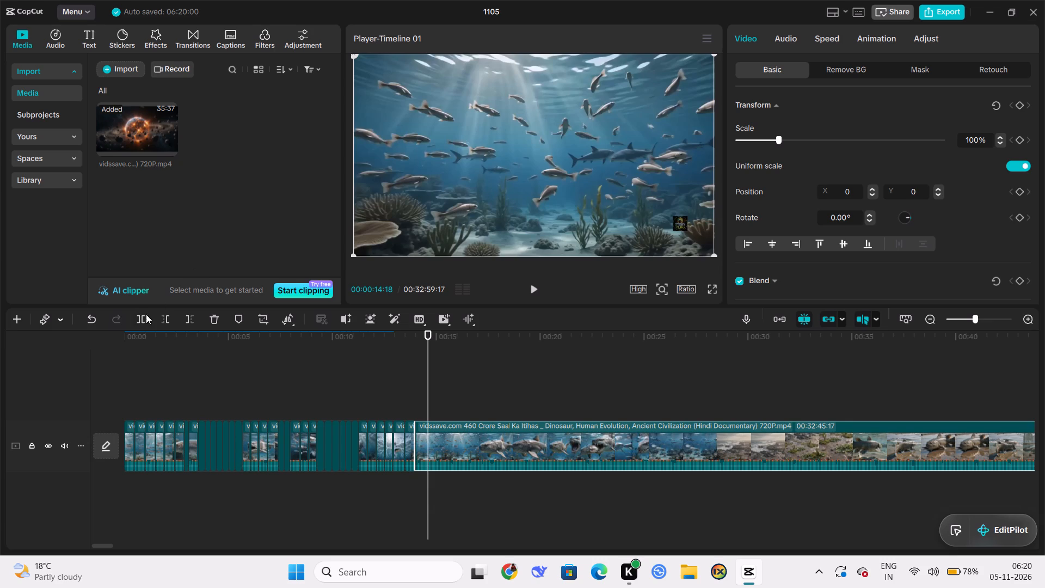
pyautogui.click(140, 320)
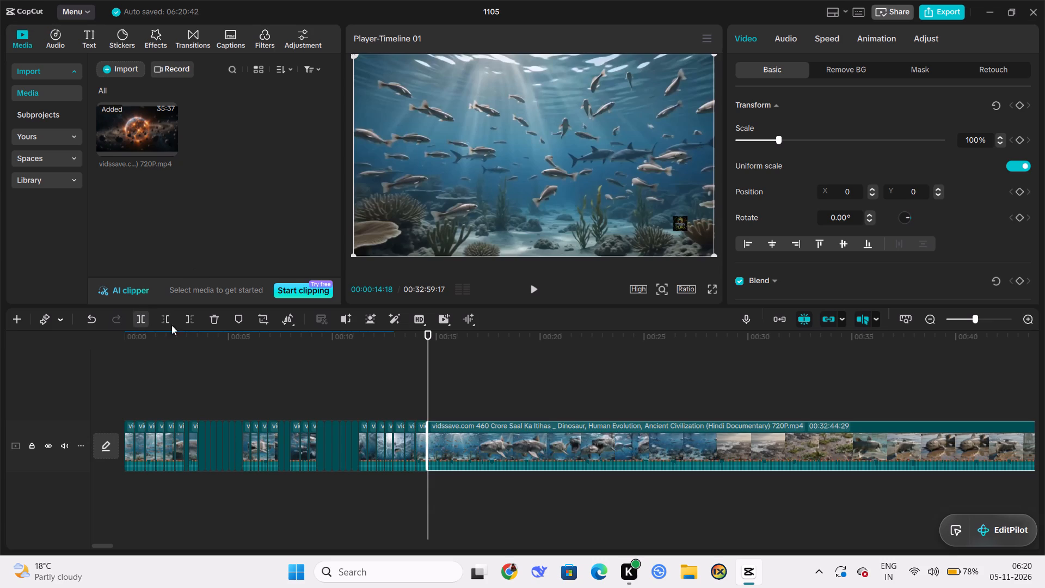
# Split the remaining long documentary clip at 00:00:15:04, shortly after the previous cut.
pyautogui.click(441, 407)
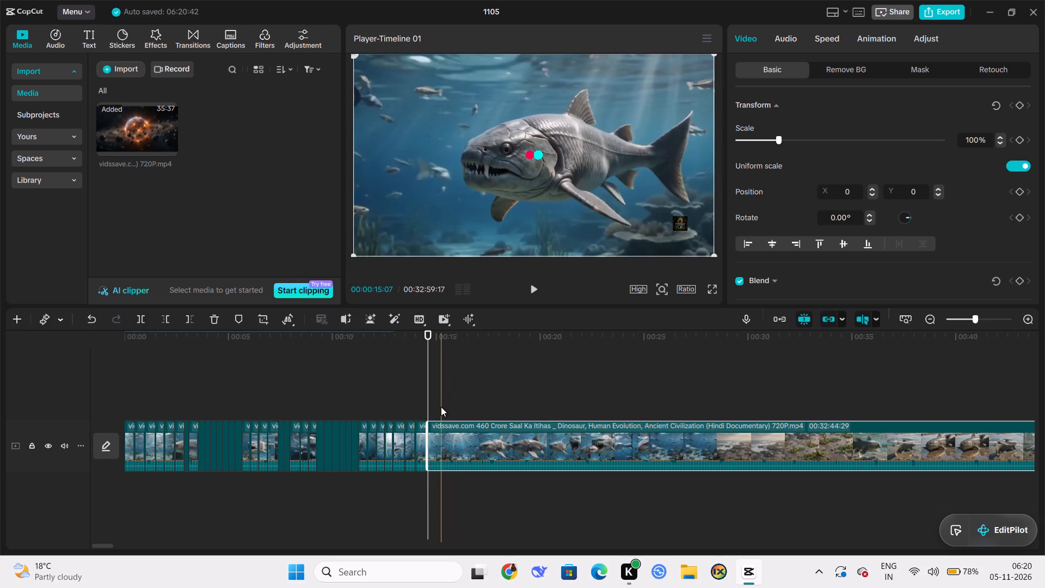
pyautogui.click(441, 407)
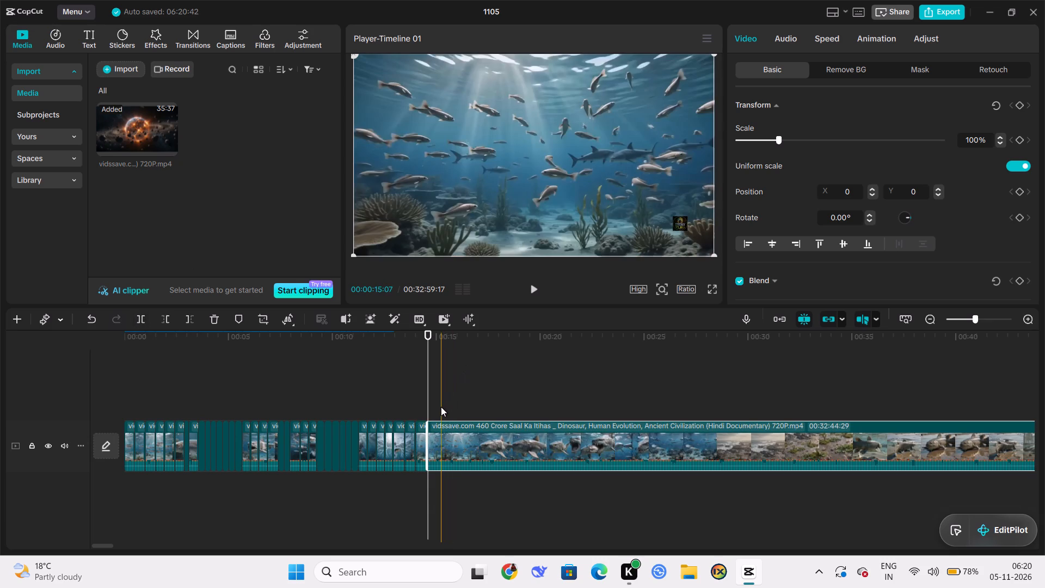
pyautogui.tripleClick(441, 407)
pyautogui.click(441, 407)
pyautogui.moveTo(428, 391); pyautogui.dragTo(439, 401)
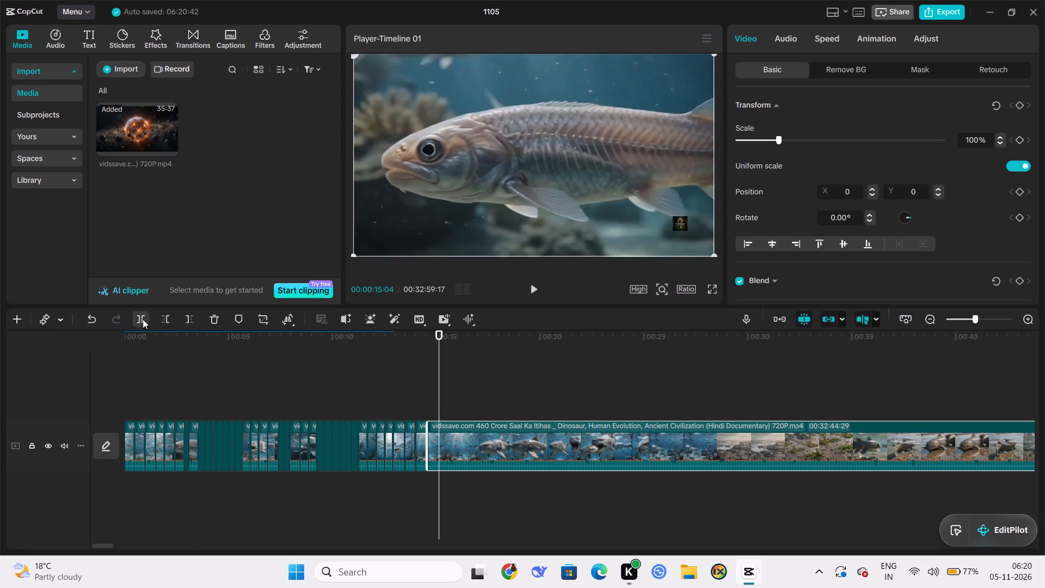
pyautogui.click(143, 319)
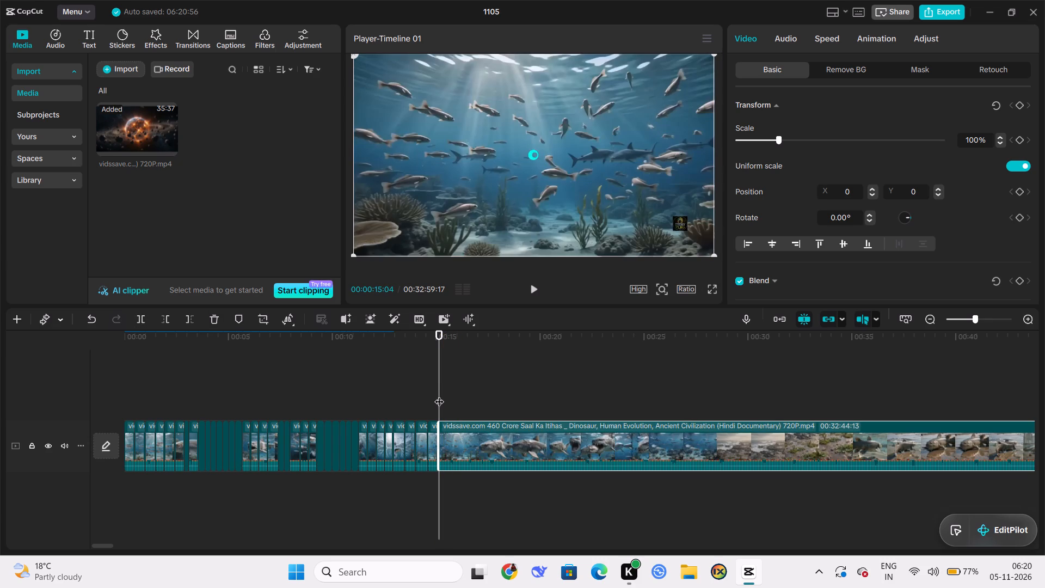
# Cut two more short clips from the long documentary clip by splitting it at 00:00:15:19 and 00:00:16:07.
pyautogui.moveTo(439, 395); pyautogui.dragTo(444, 397)
pyautogui.moveTo(444, 397); pyautogui.dragTo(450, 400)
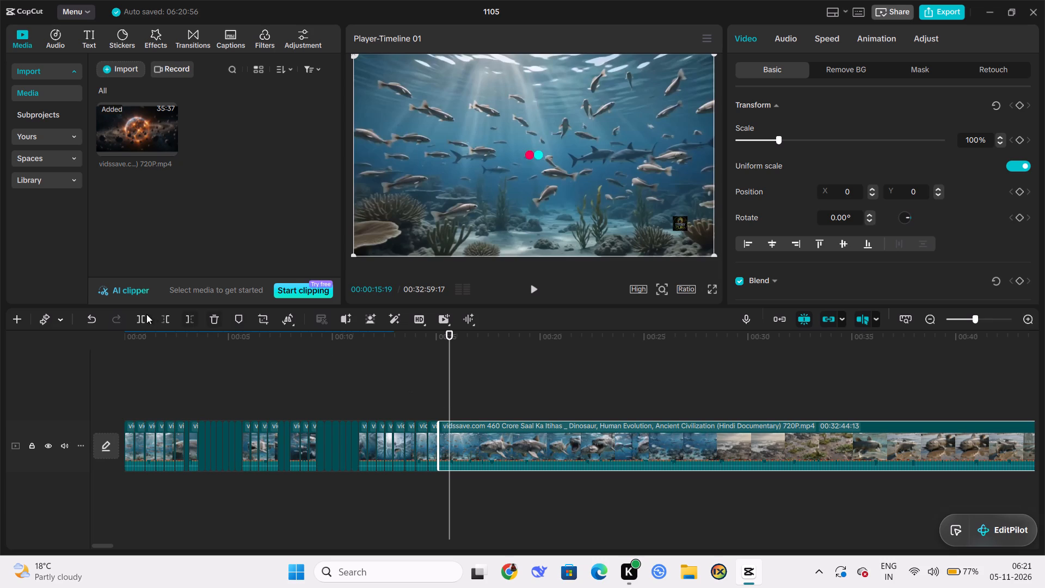
pyautogui.click(140, 314)
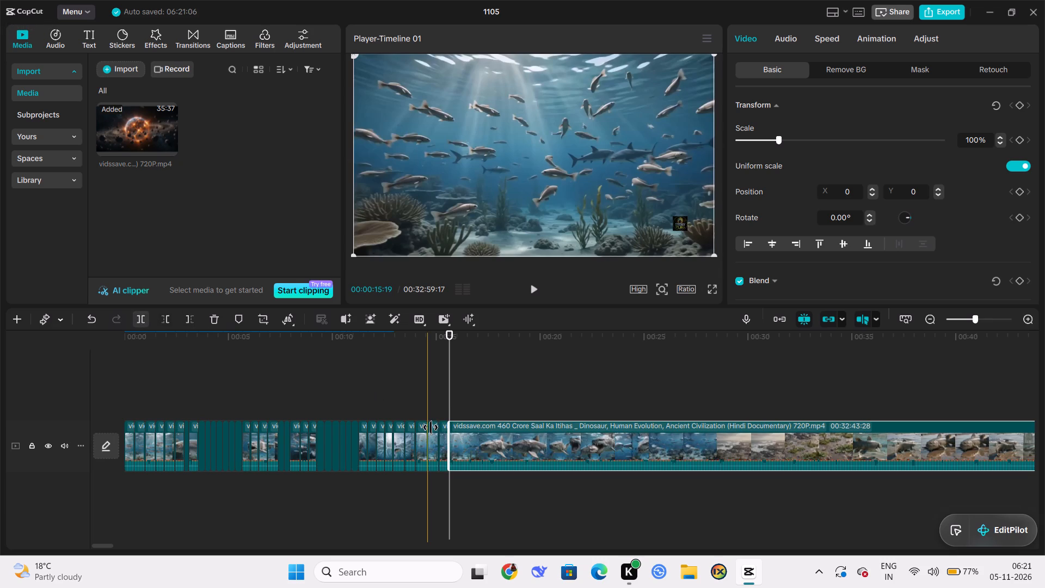
pyautogui.moveTo(448, 403); pyautogui.dragTo(459, 404)
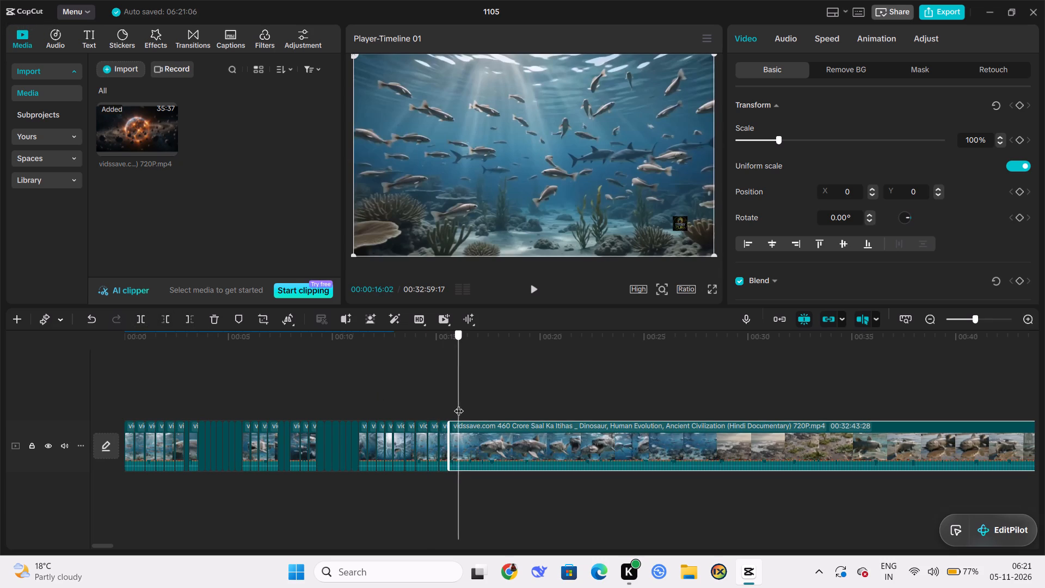
pyautogui.moveTo(459, 404); pyautogui.dragTo(462, 405)
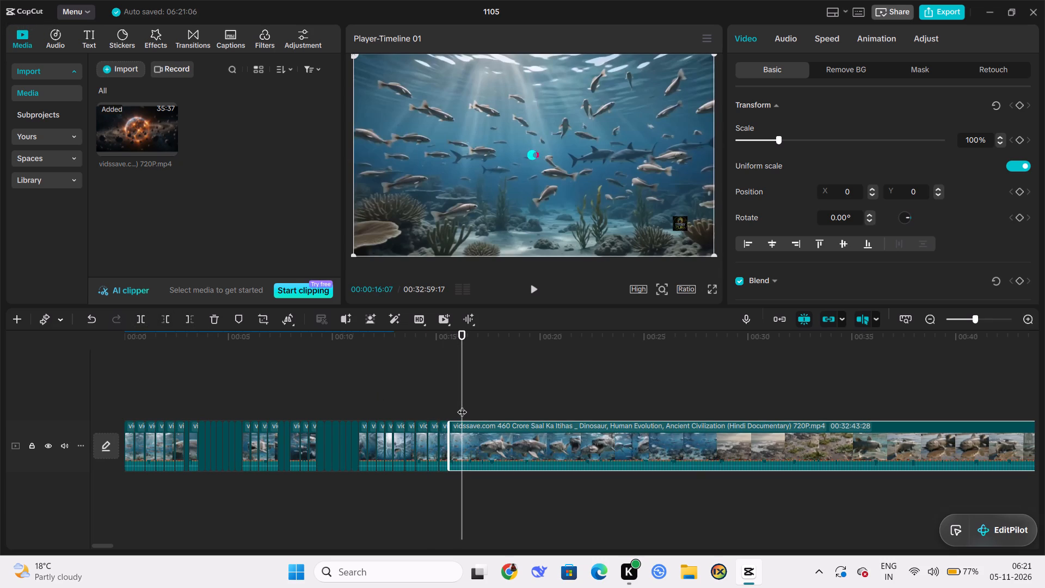
pyautogui.click(140, 318)
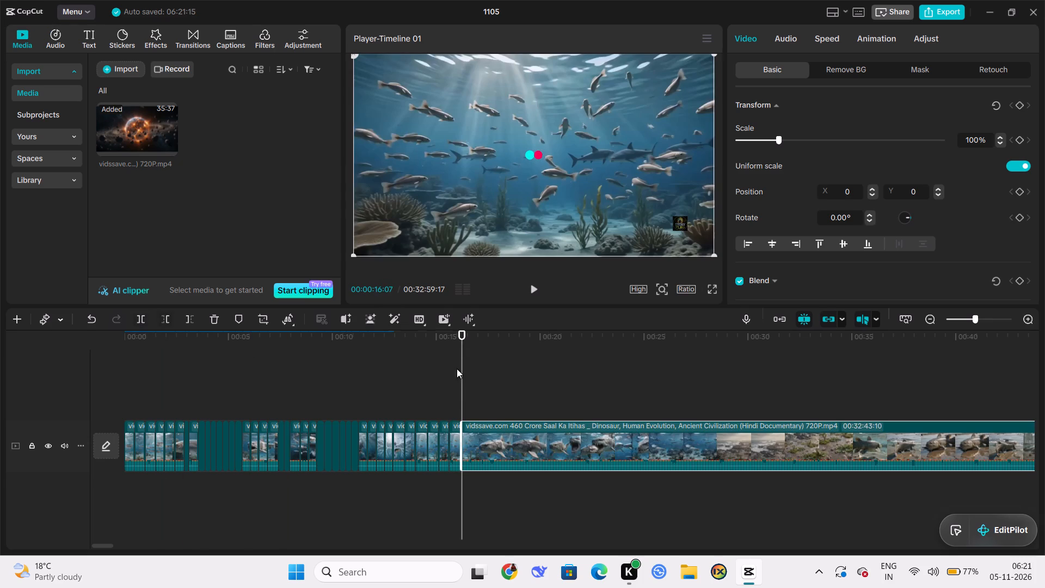
# Split the remaining long documentary clip at 00:00:16:27 and again at 00:00:17:10.
pyautogui.moveTo(463, 395); pyautogui.dragTo(472, 401)
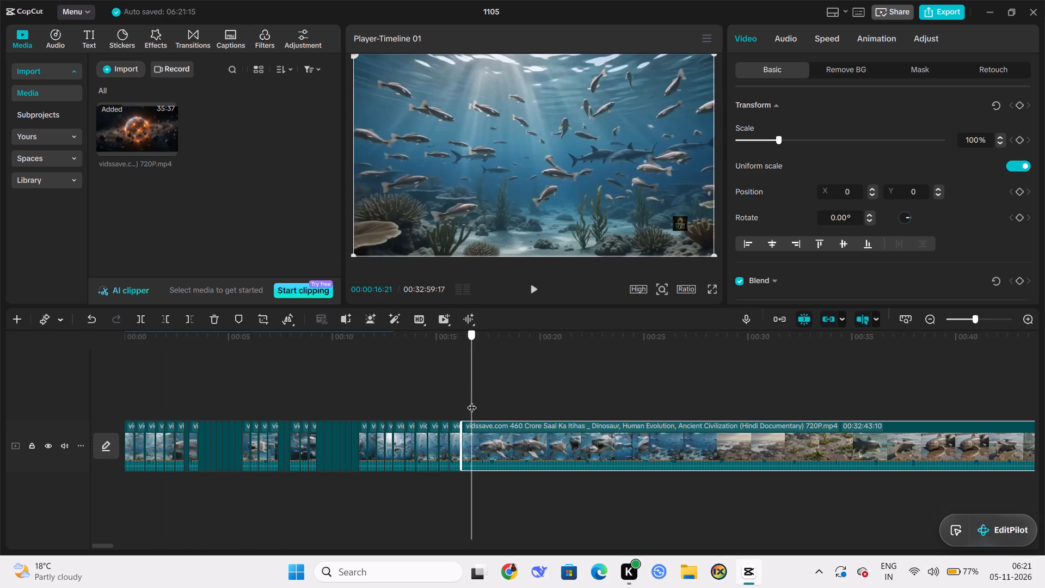
pyautogui.moveTo(472, 401); pyautogui.dragTo(476, 403)
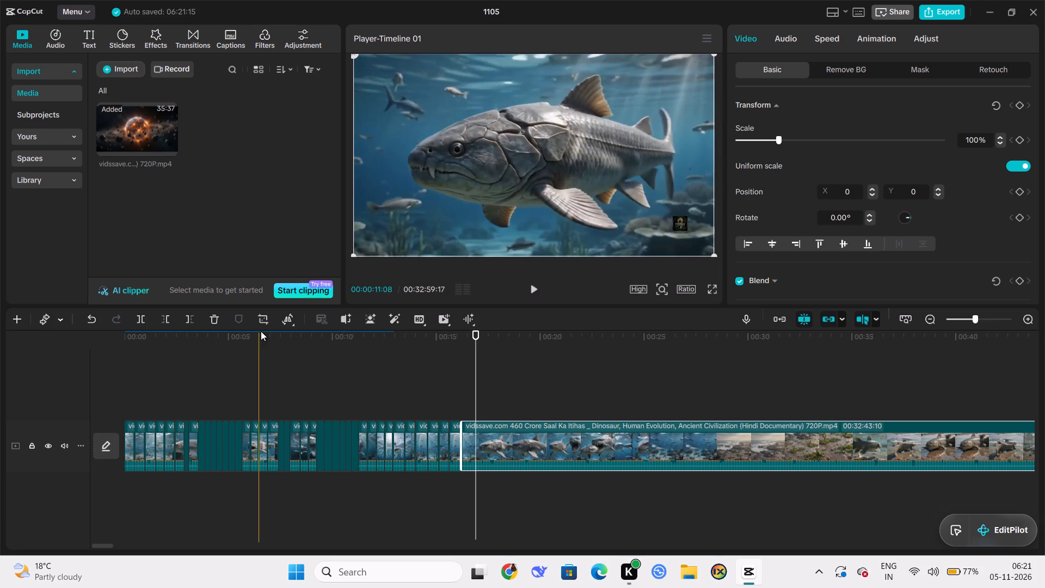
pyautogui.click(138, 318)
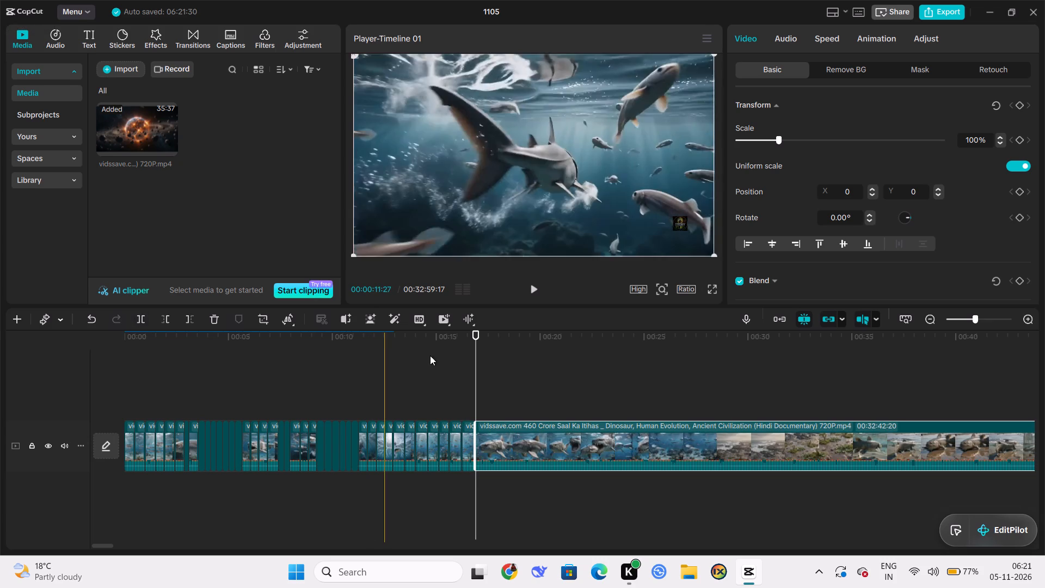
pyautogui.moveTo(475, 383); pyautogui.dragTo(485, 390)
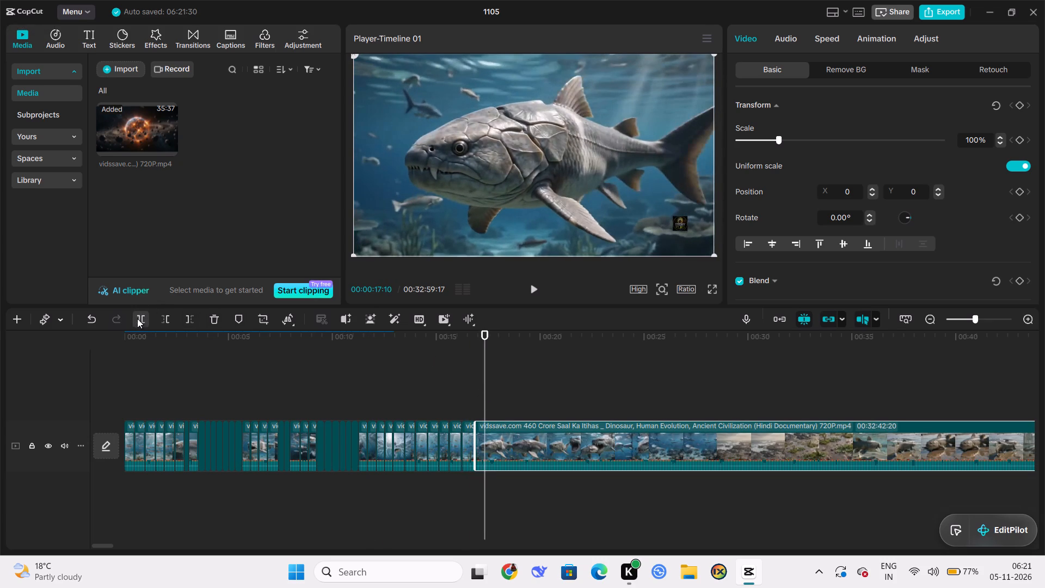
pyautogui.click(137, 318)
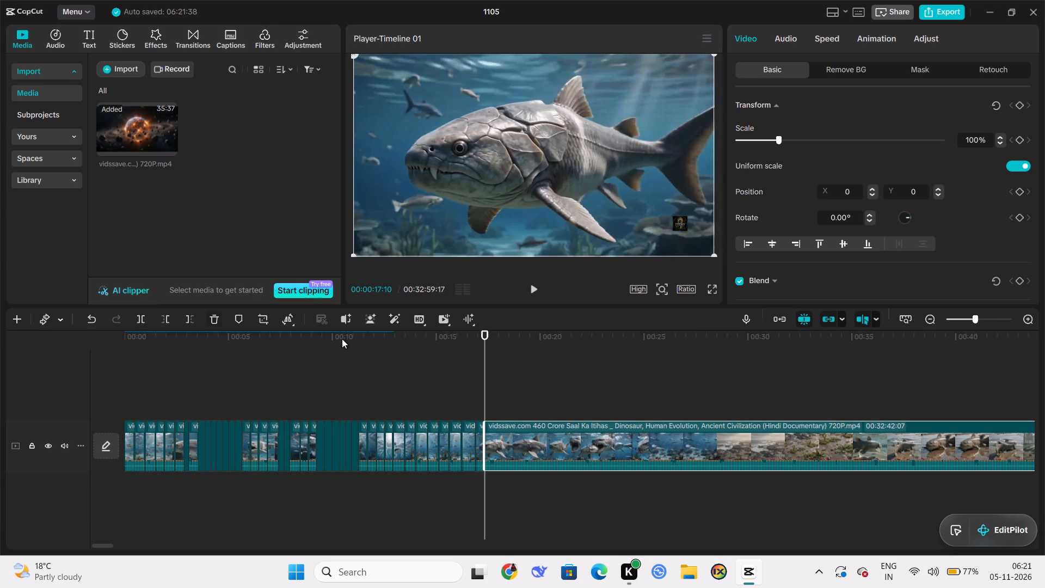
# Split the remaining long documentary clip at 00:00:17:27 and again at 00:00:18:14.
pyautogui.moveTo(484, 389); pyautogui.dragTo(496, 398)
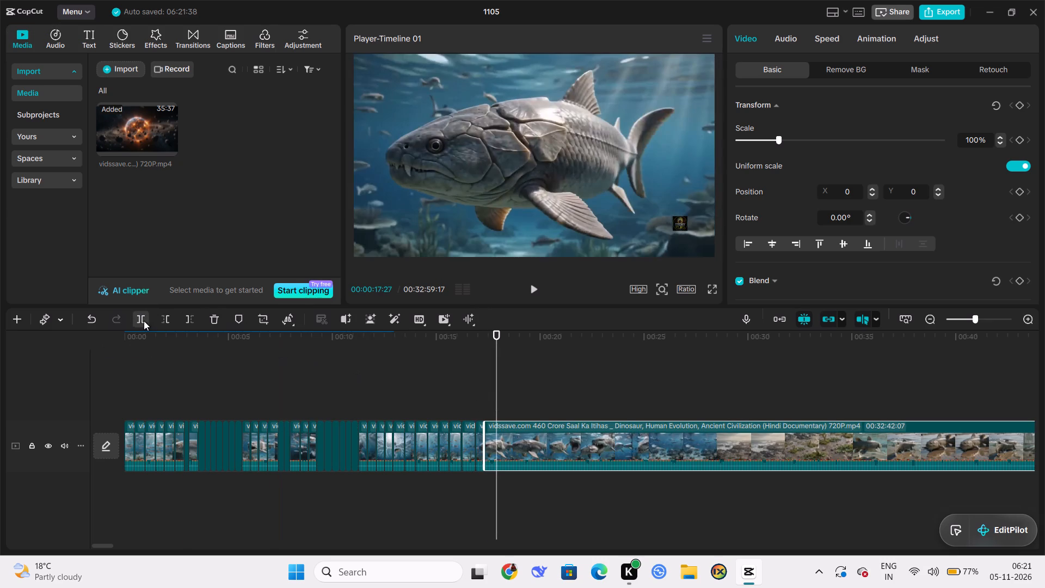
pyautogui.click(144, 320)
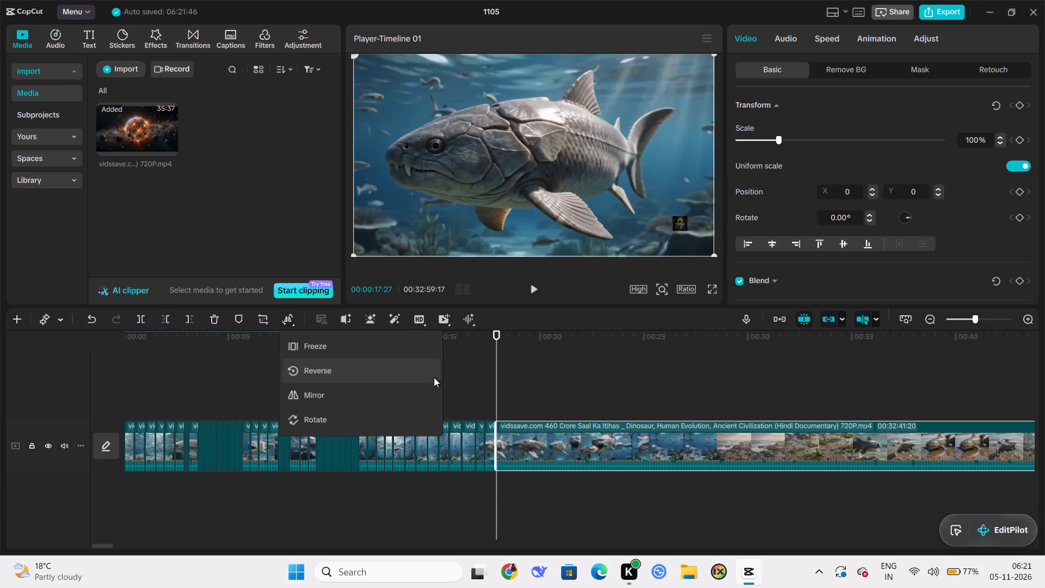
pyautogui.moveTo(494, 399); pyautogui.dragTo(508, 400)
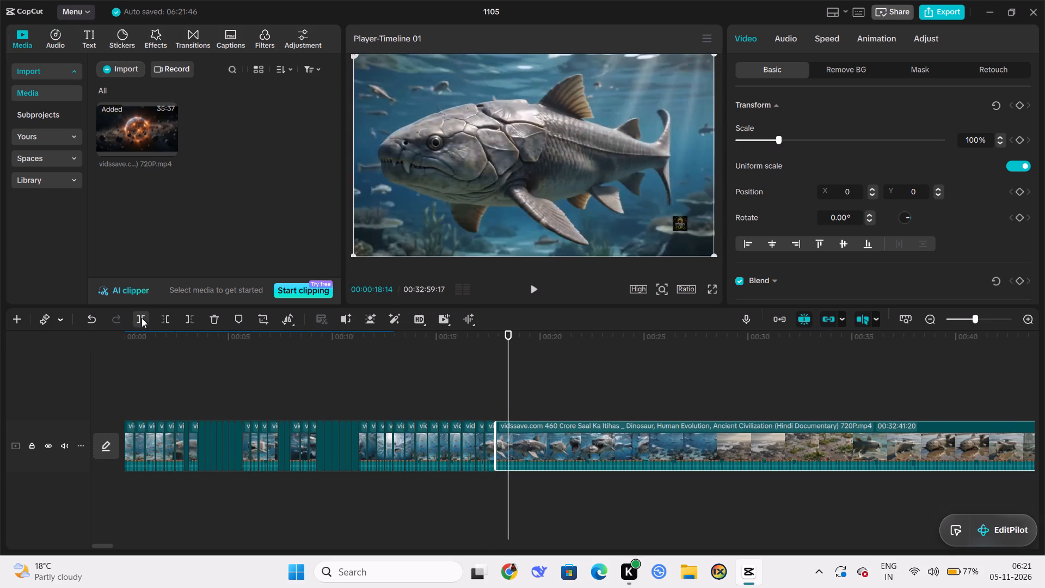
pyautogui.click(142, 318)
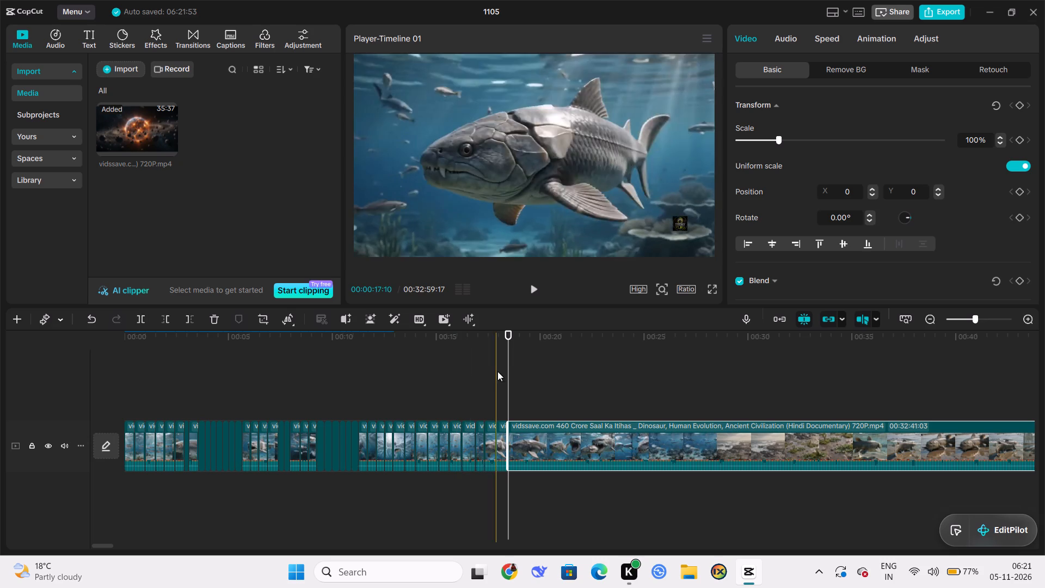
# Split the remaining long documentary clip at 00:00:18:26 and again at 00:00:19:06.
pyautogui.moveTo(506, 388); pyautogui.dragTo(516, 391)
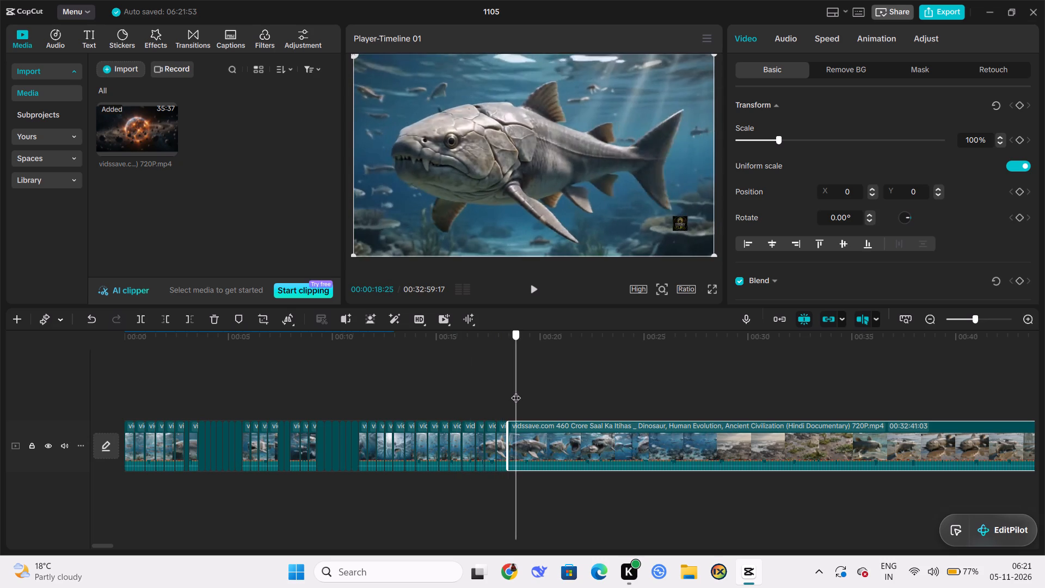
pyautogui.moveTo(516, 391); pyautogui.dragTo(517, 391)
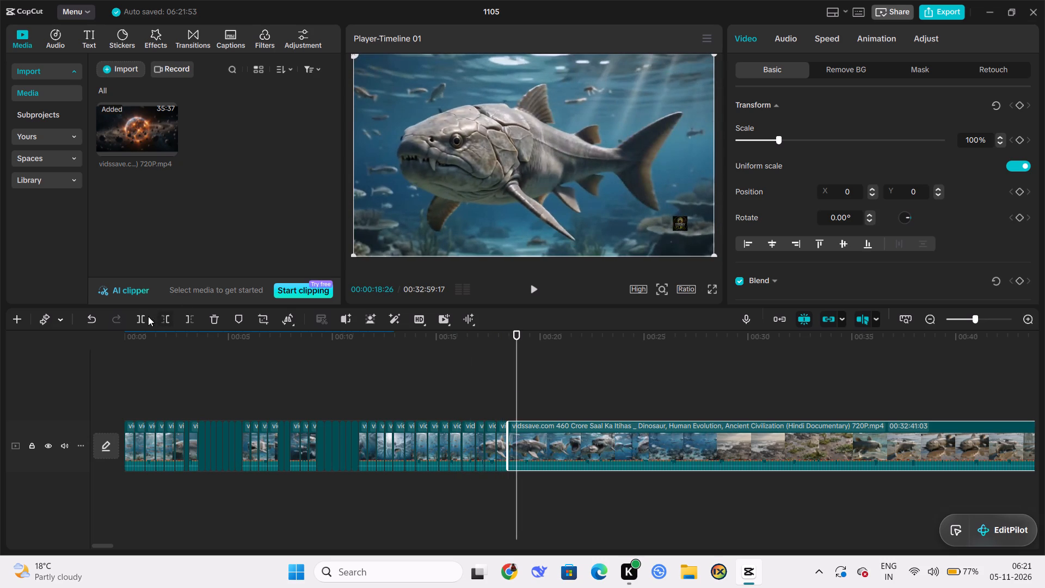
pyautogui.click(142, 317)
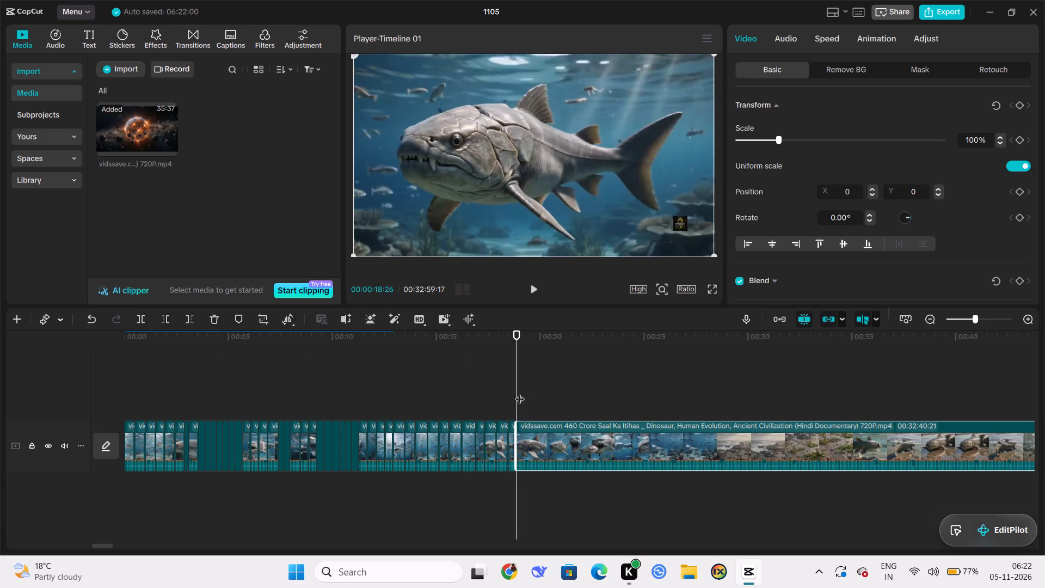
pyautogui.moveTo(517, 391); pyautogui.dragTo(519, 392)
pyautogui.moveTo(519, 392); pyautogui.dragTo(524, 394)
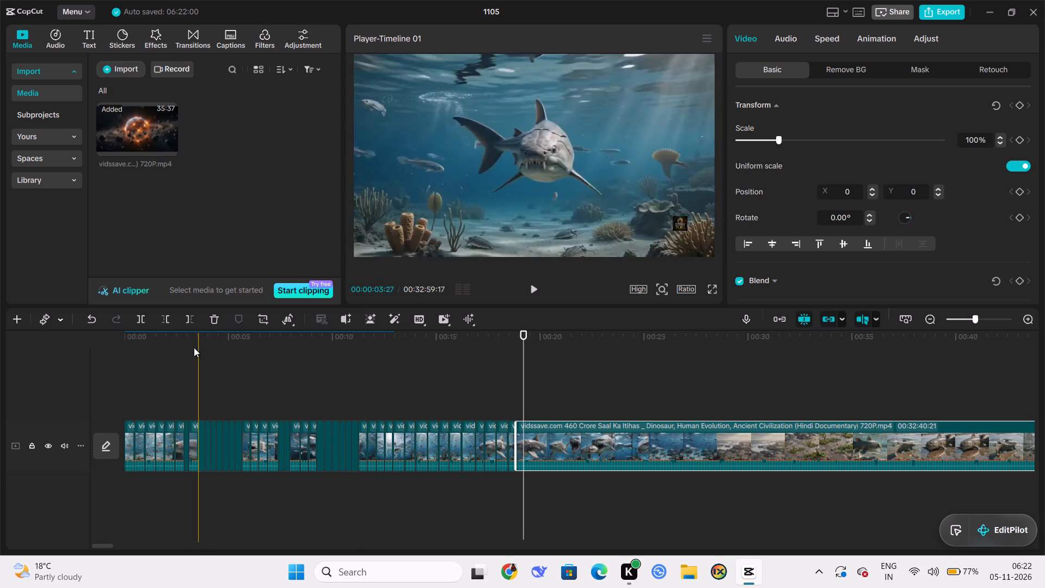
pyautogui.click(142, 316)
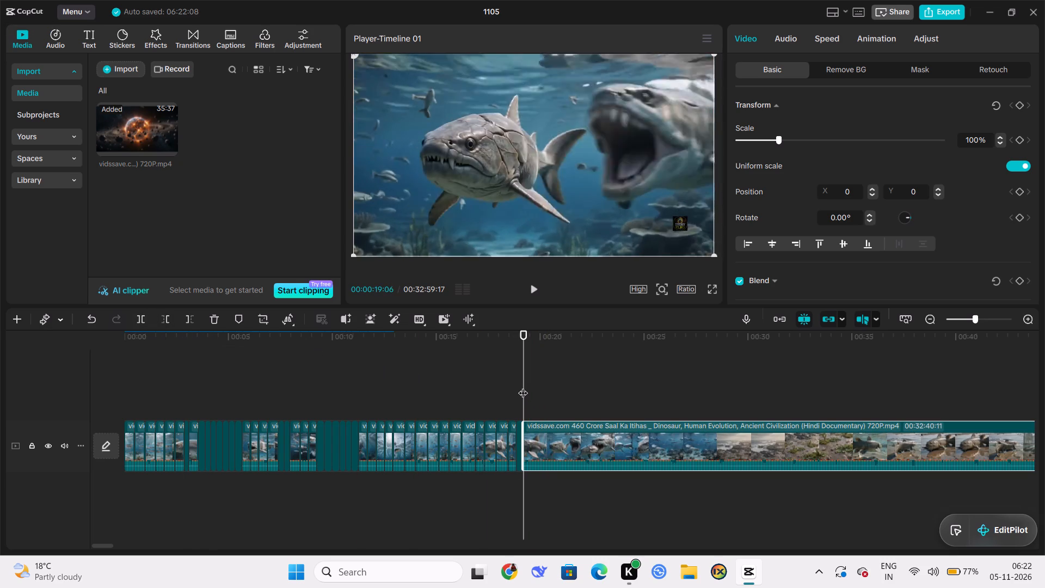
# Split the remaining long documentary clip at 00:00:19:14 and again at 00:00:19:26.
pyautogui.moveTo(523, 386); pyautogui.dragTo(529, 389)
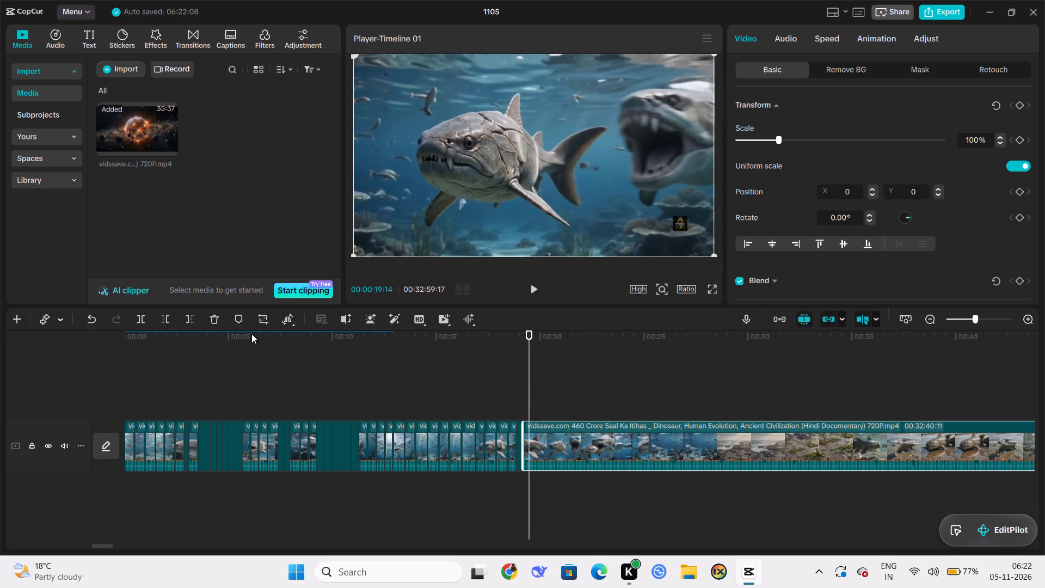
pyautogui.click(143, 323)
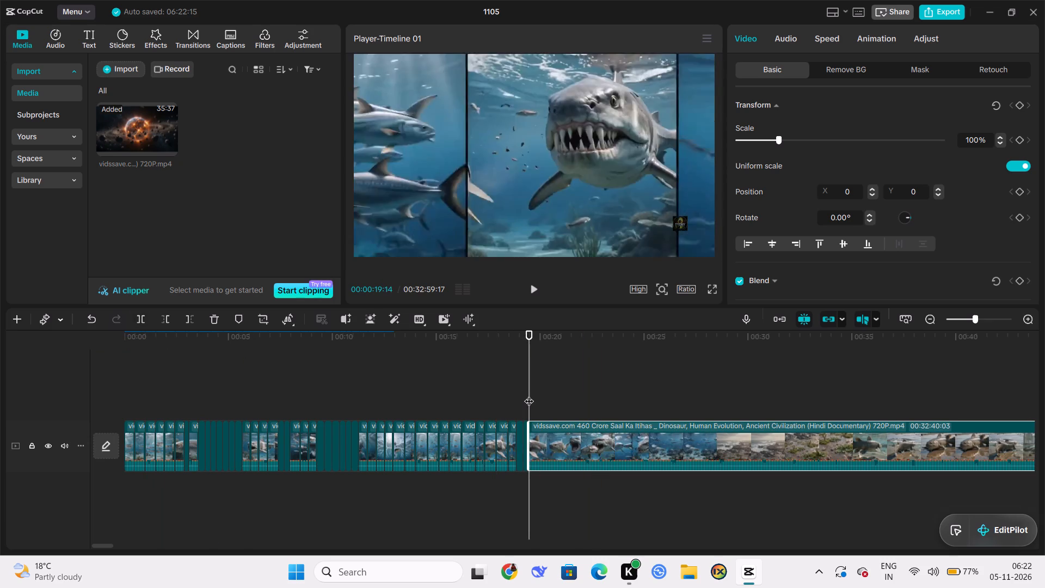
pyautogui.moveTo(529, 394); pyautogui.dragTo(537, 396)
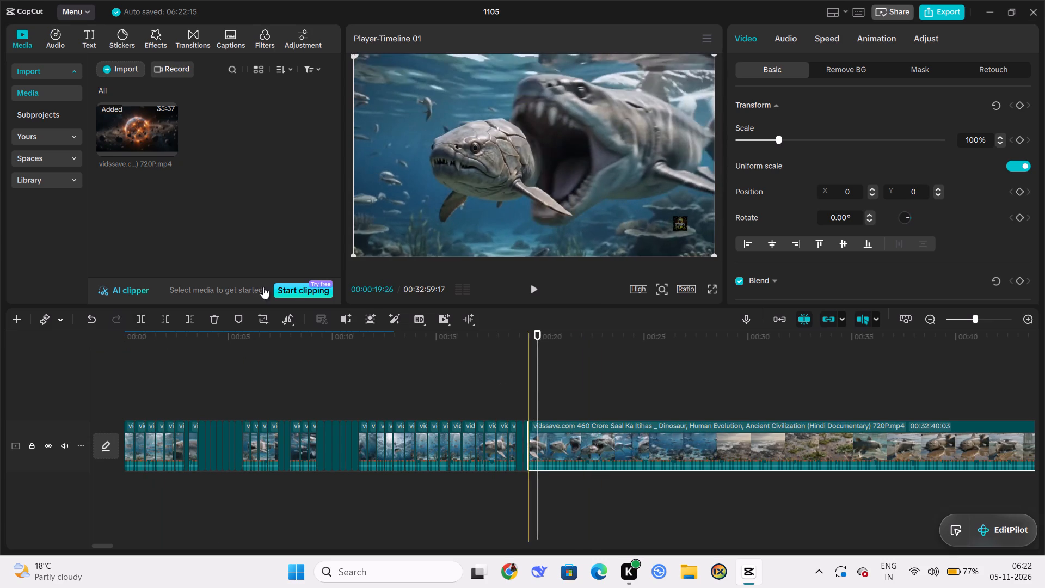
pyautogui.click(142, 315)
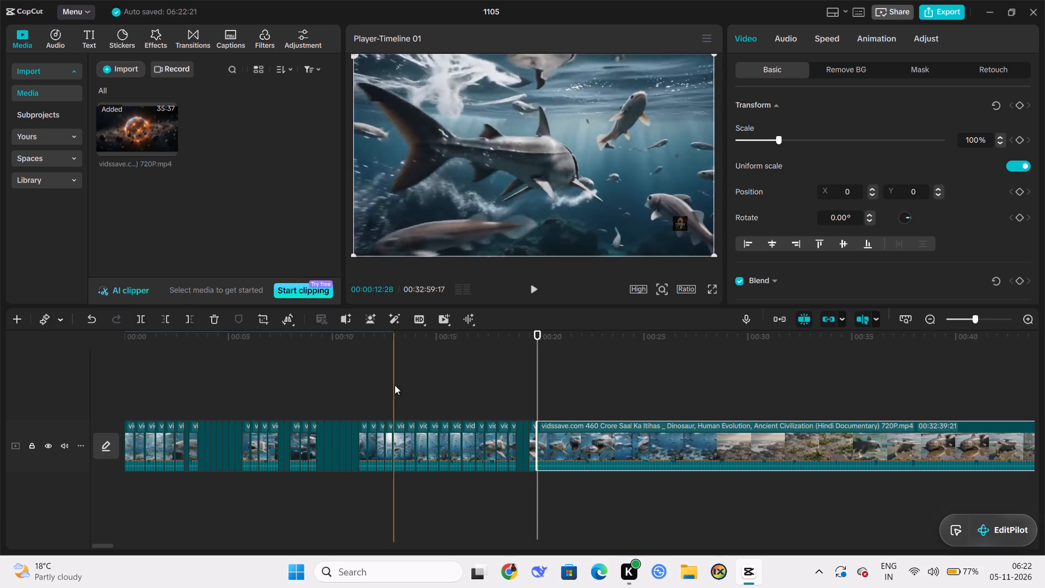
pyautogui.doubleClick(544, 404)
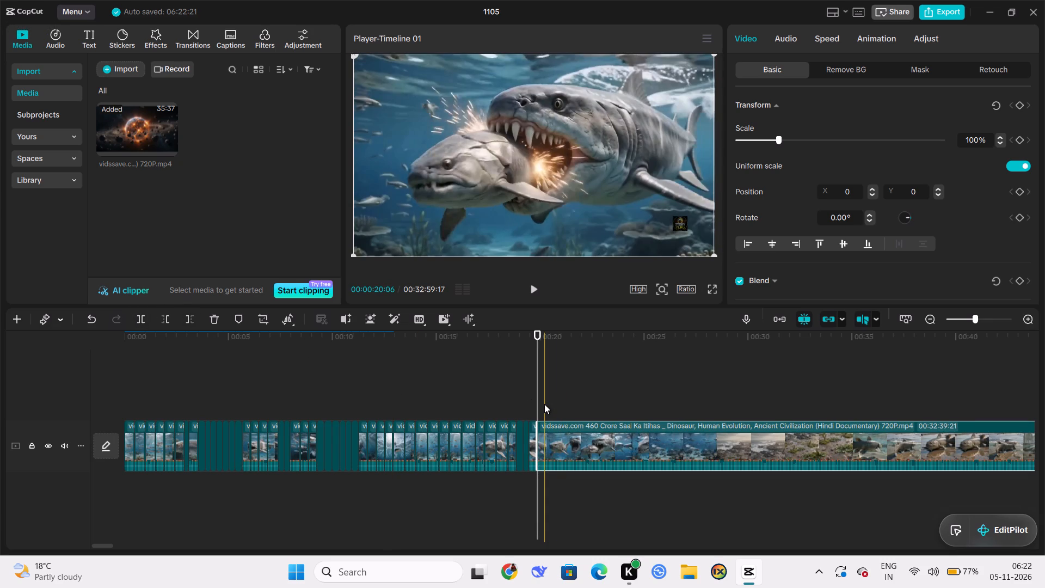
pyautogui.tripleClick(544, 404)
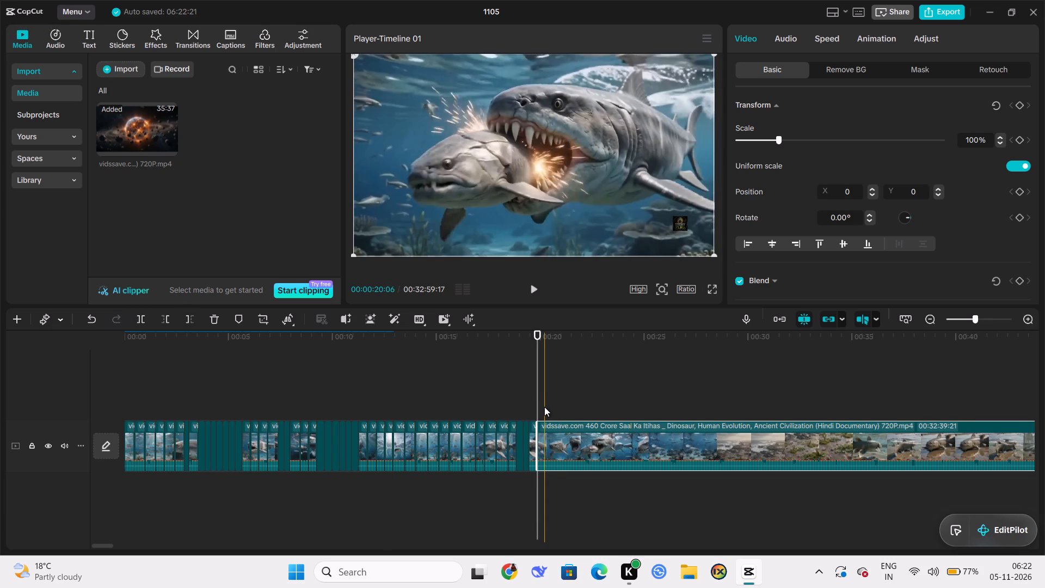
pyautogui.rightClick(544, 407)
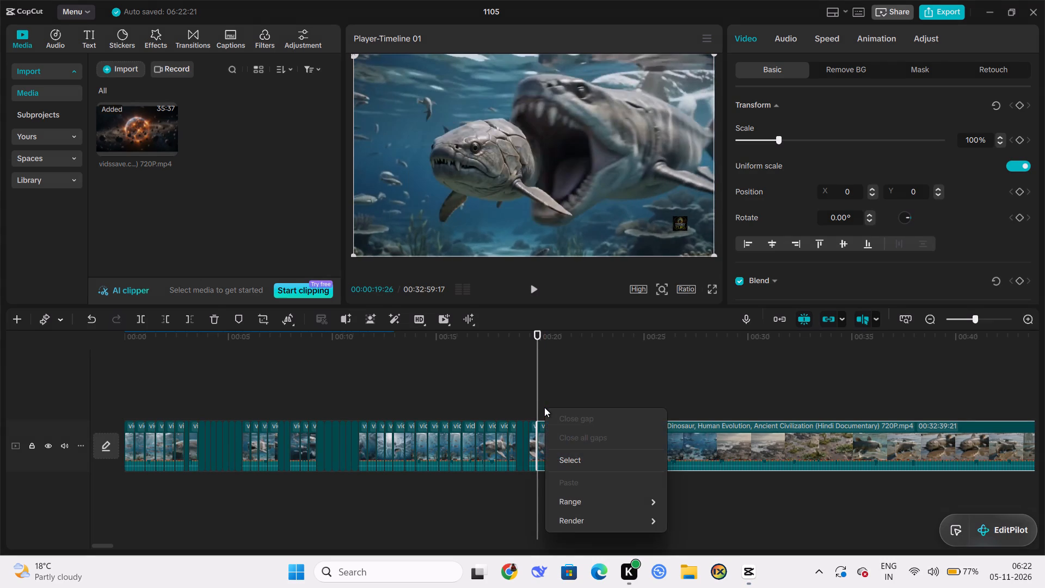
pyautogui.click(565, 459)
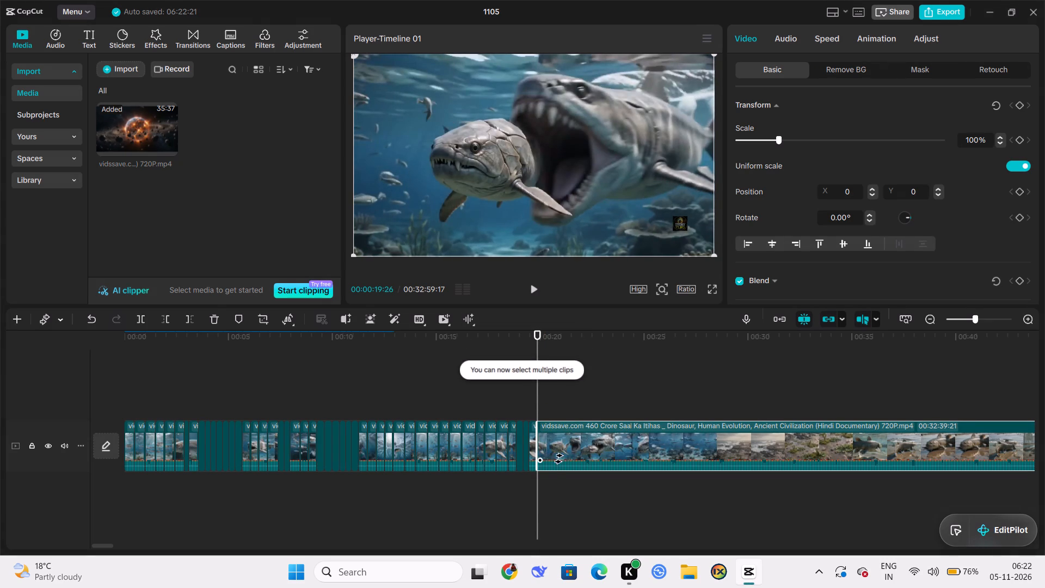
# Split the remaining long documentary clip at 00:00:20:04 and again at 00:00:20:12.
pyautogui.moveTo(537, 394); pyautogui.dragTo(540, 394)
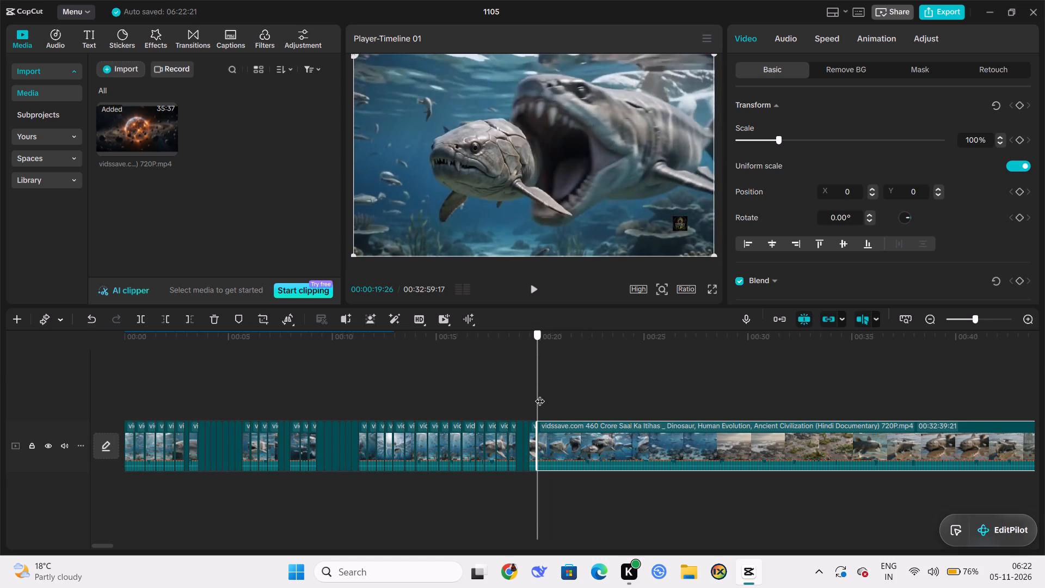
pyautogui.moveTo(540, 394); pyautogui.dragTo(543, 395)
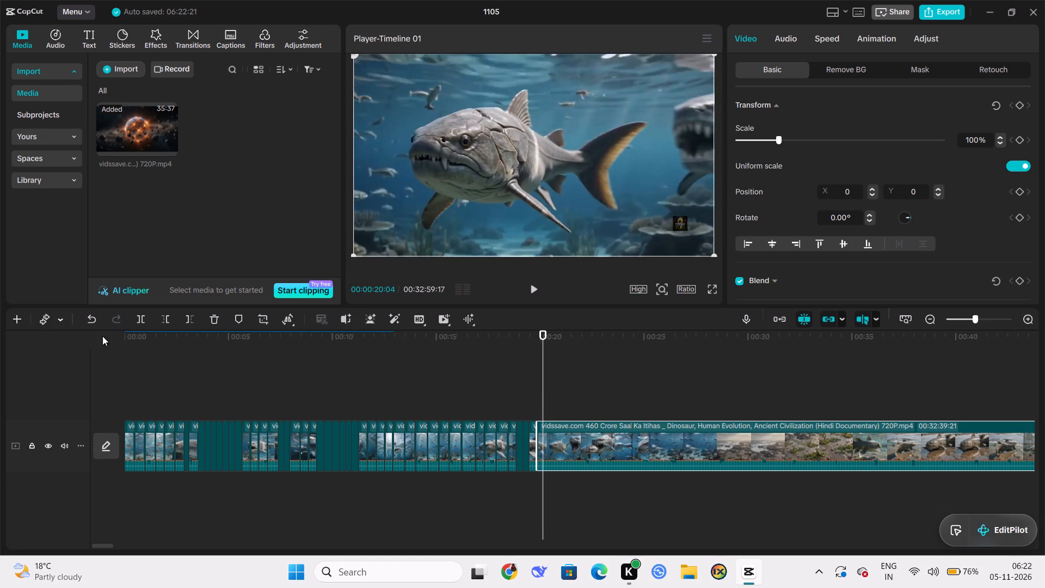
pyautogui.click(141, 315)
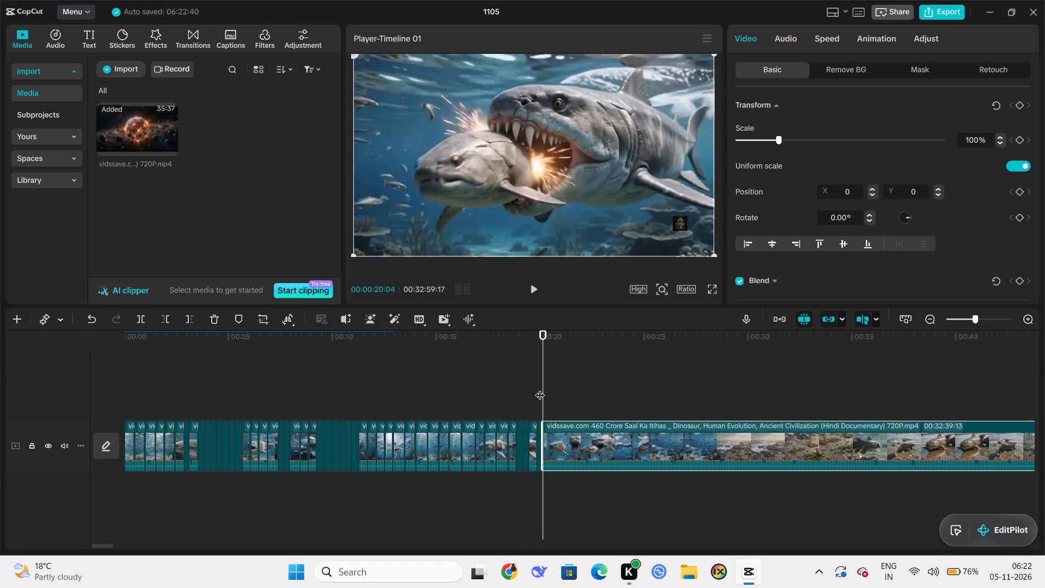
pyautogui.moveTo(543, 389); pyautogui.dragTo(543, 389)
pyautogui.moveTo(543, 389); pyautogui.dragTo(549, 391)
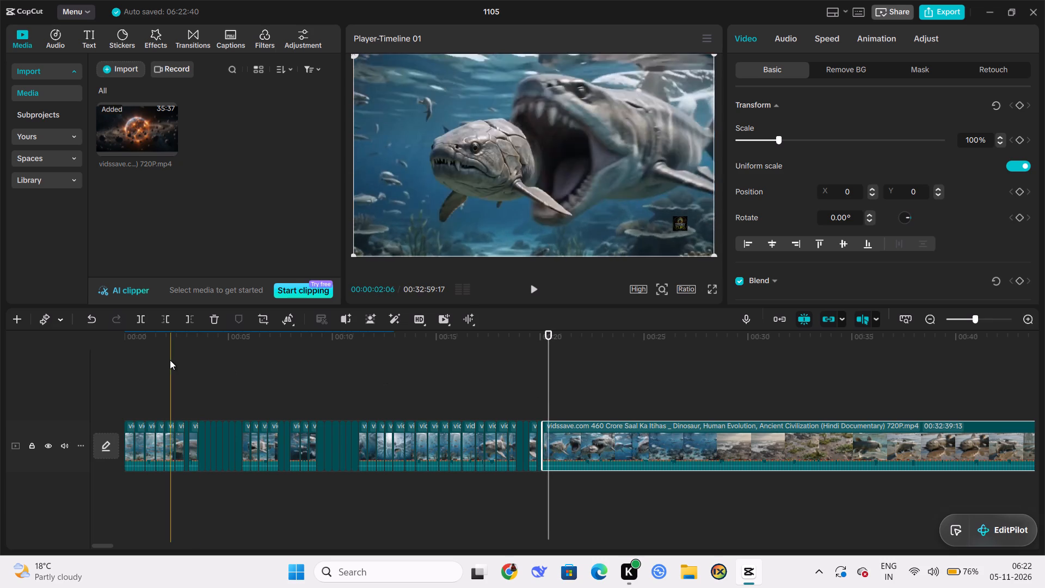
pyautogui.click(144, 321)
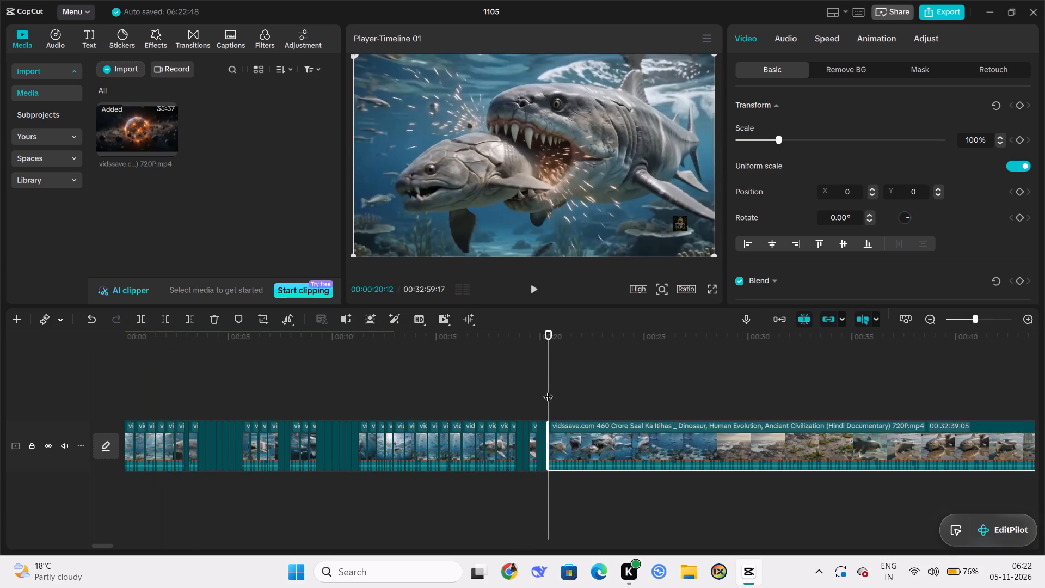
# Split the remaining long documentary clip at 00:00:20:21 and again at 00:00:20:29.
pyautogui.moveTo(549, 391); pyautogui.dragTo(555, 396)
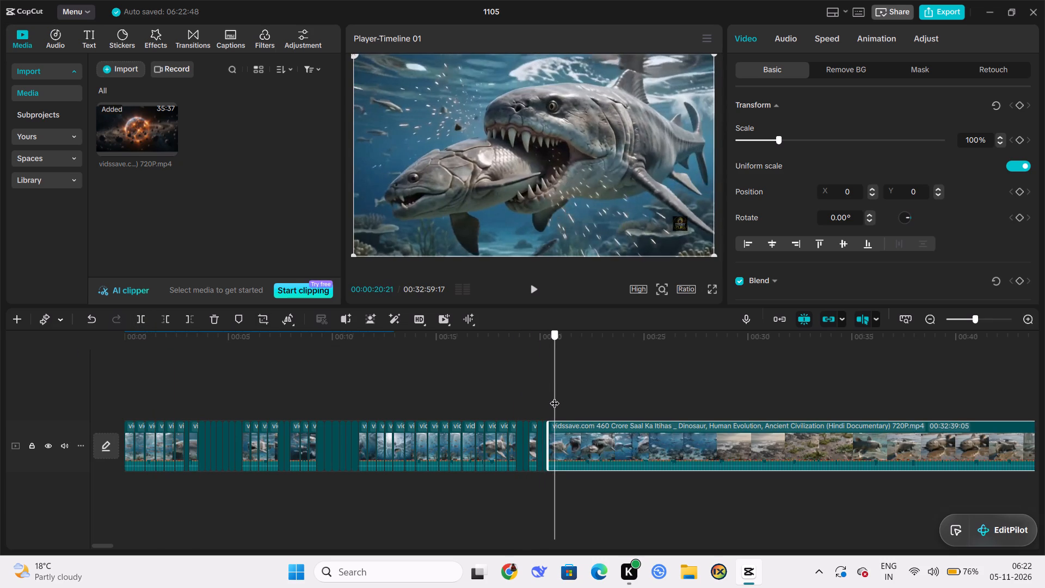
pyautogui.moveTo(555, 396); pyautogui.dragTo(555, 397)
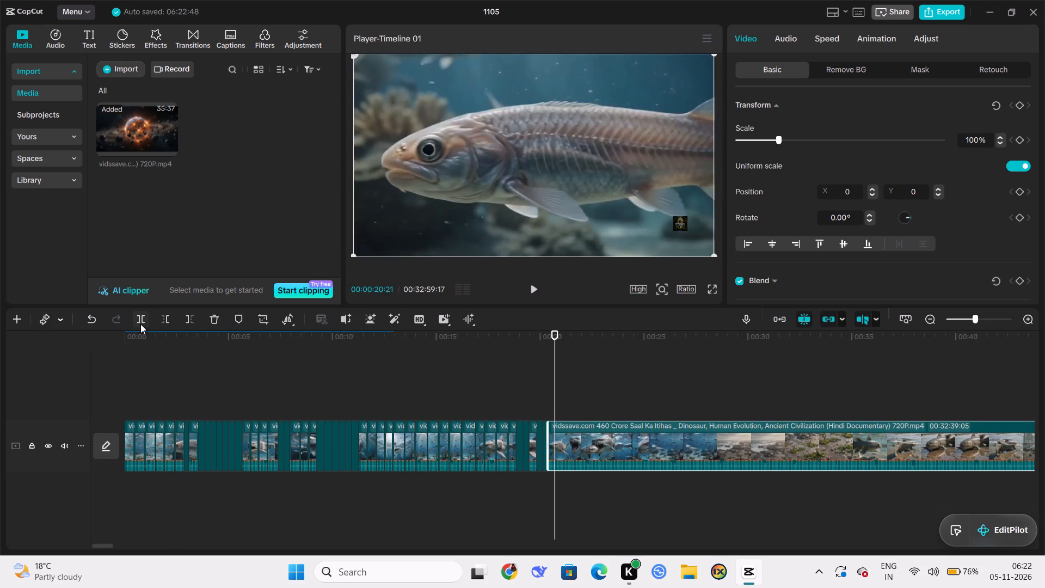
pyautogui.click(140, 324)
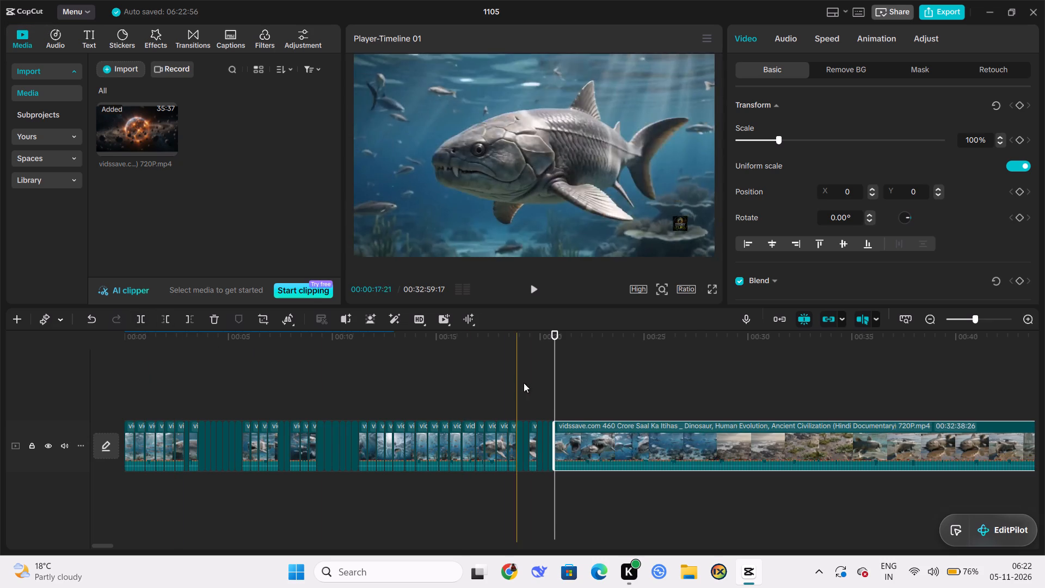
pyautogui.moveTo(554, 400); pyautogui.dragTo(560, 401)
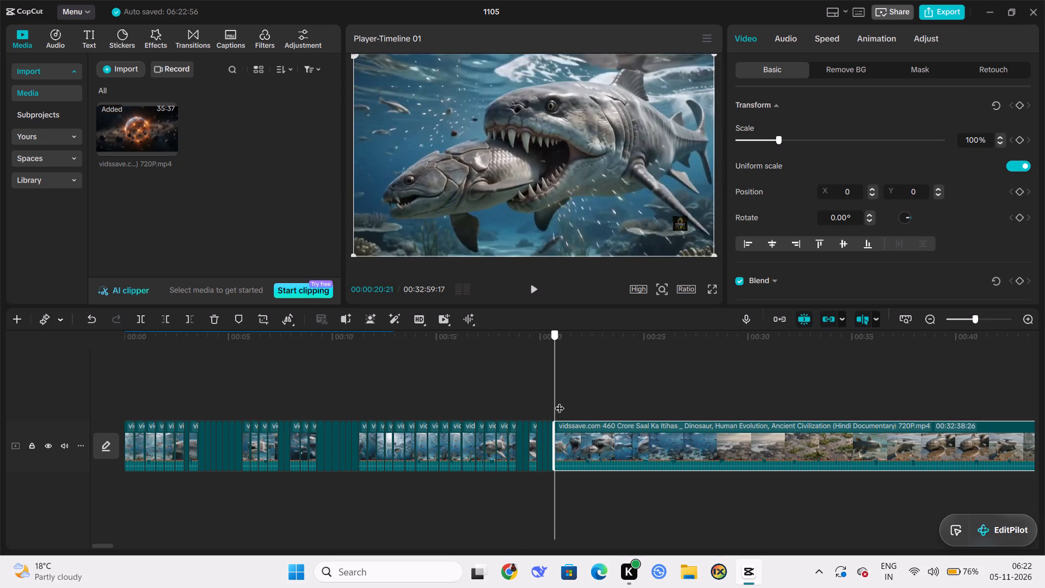
pyautogui.moveTo(560, 401); pyautogui.dragTo(560, 402)
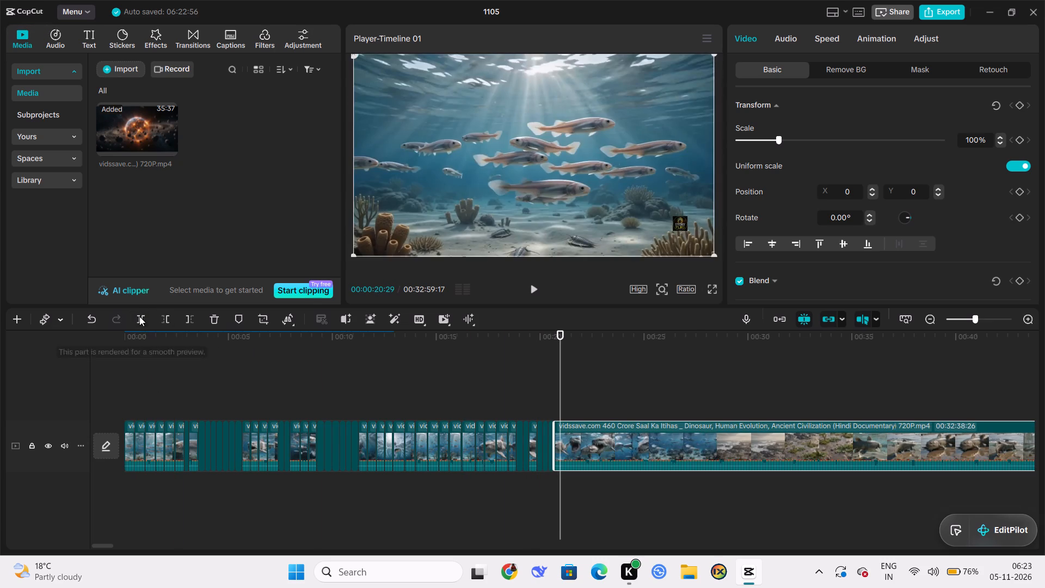
pyautogui.click(139, 316)
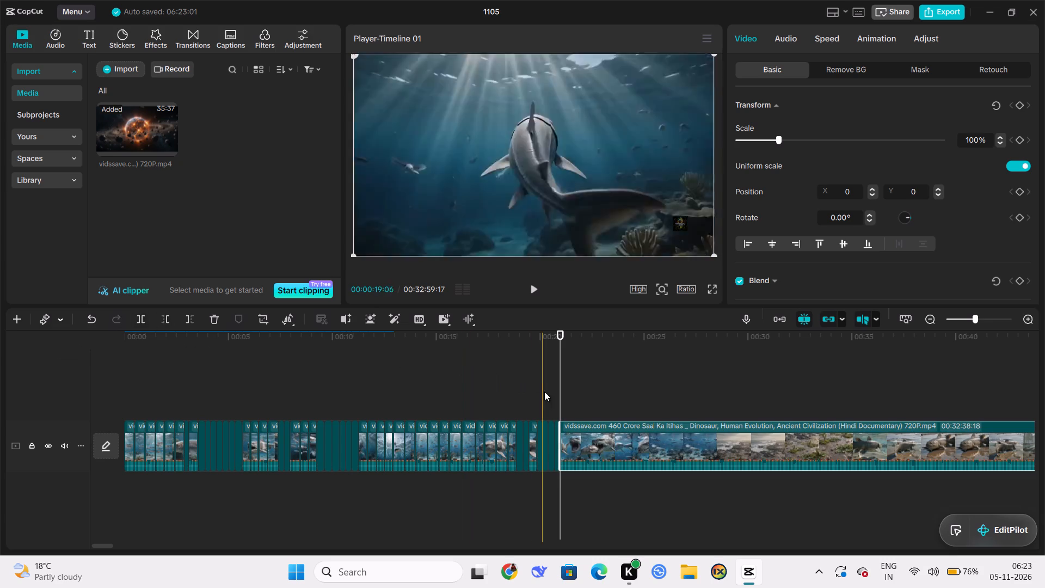
# Split the remaining long documentary clip at 00:00:21:08 and again at 00:00:21:17.
pyautogui.moveTo(559, 400); pyautogui.dragTo(565, 403)
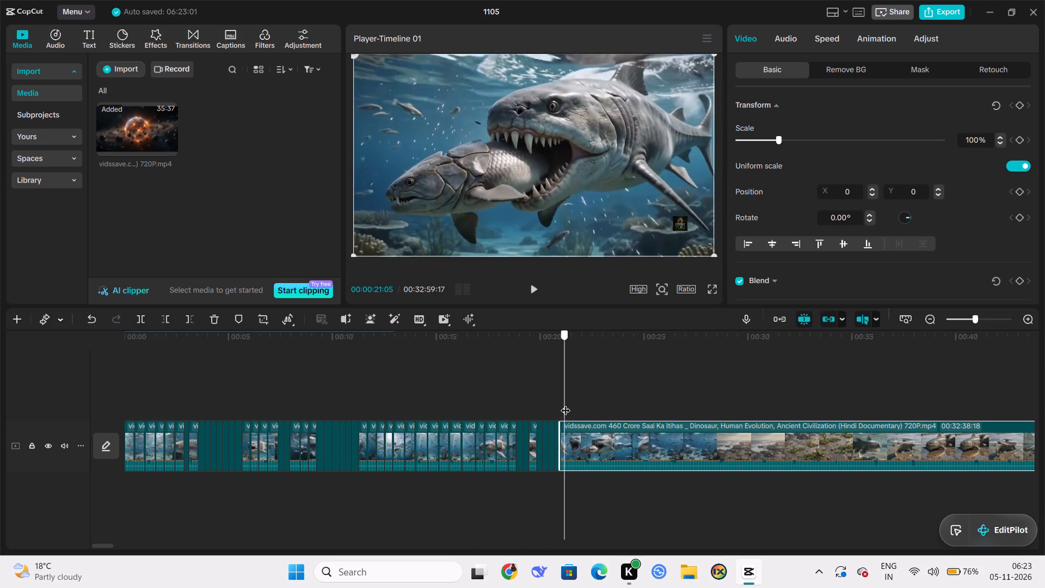
pyautogui.moveTo(565, 403); pyautogui.dragTo(567, 404)
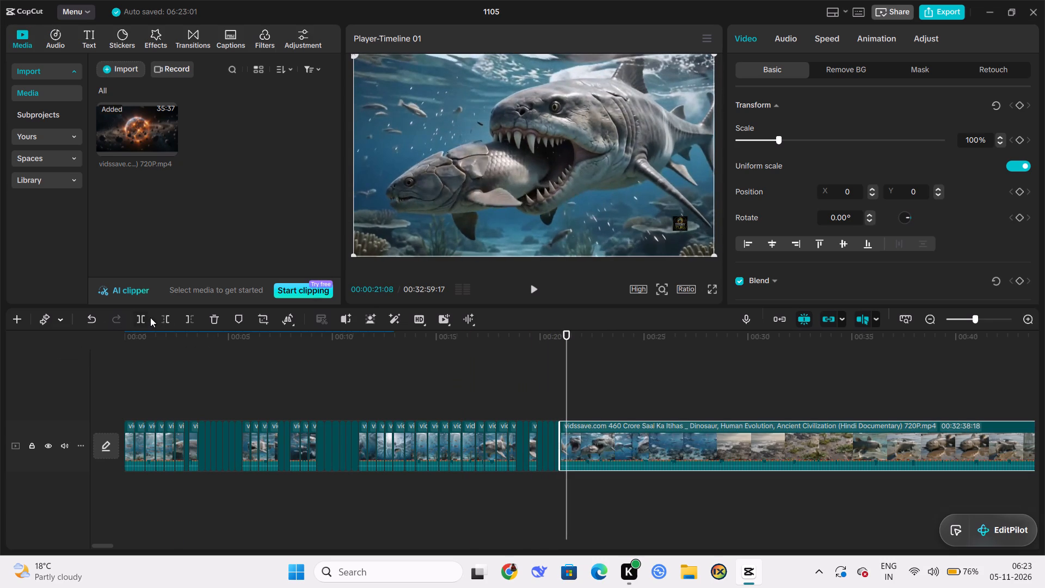
pyautogui.click(142, 319)
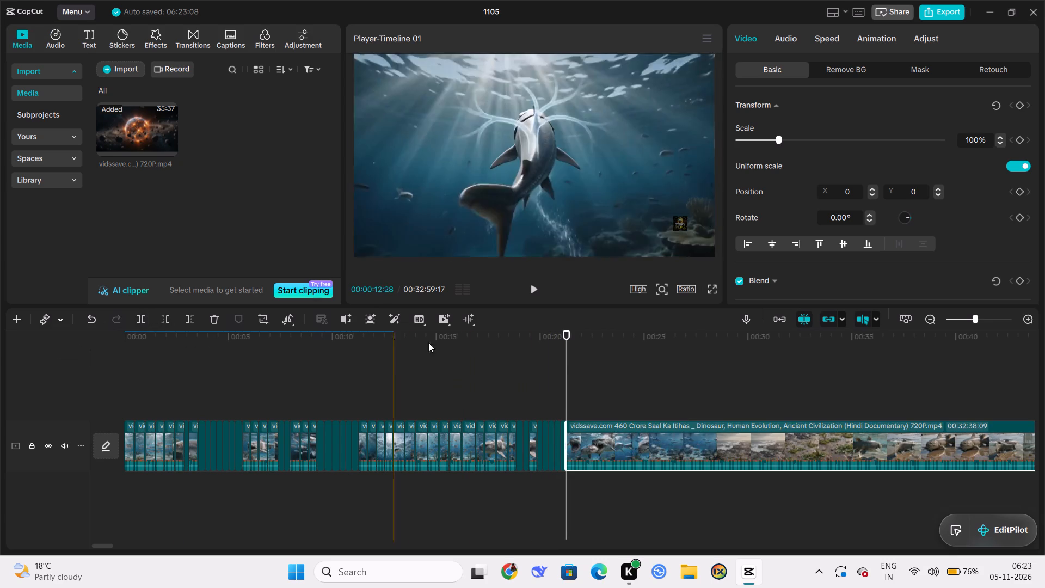
pyautogui.moveTo(565, 393); pyautogui.dragTo(569, 395)
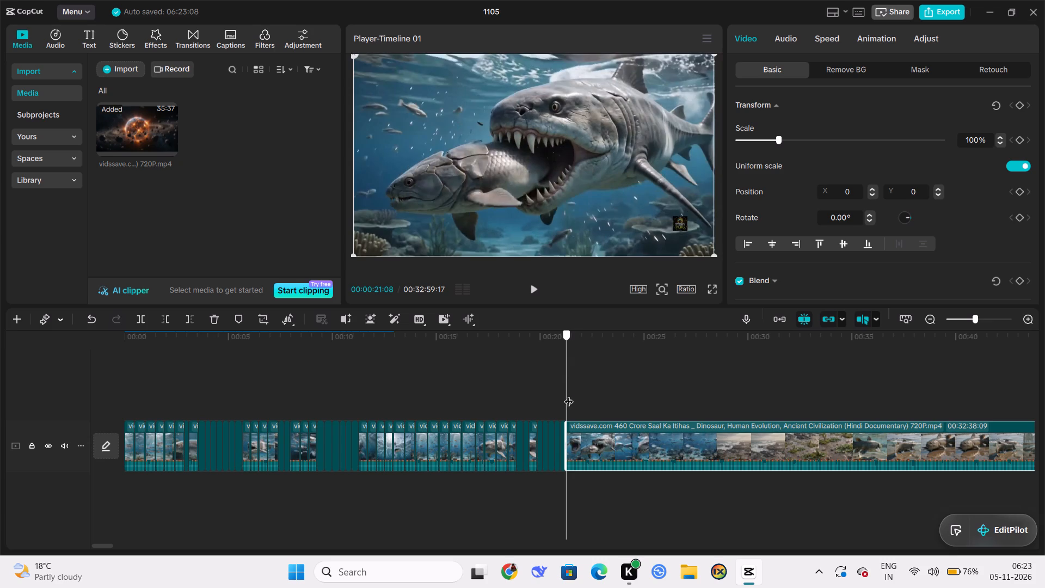
pyautogui.moveTo(569, 395); pyautogui.dragTo(573, 397)
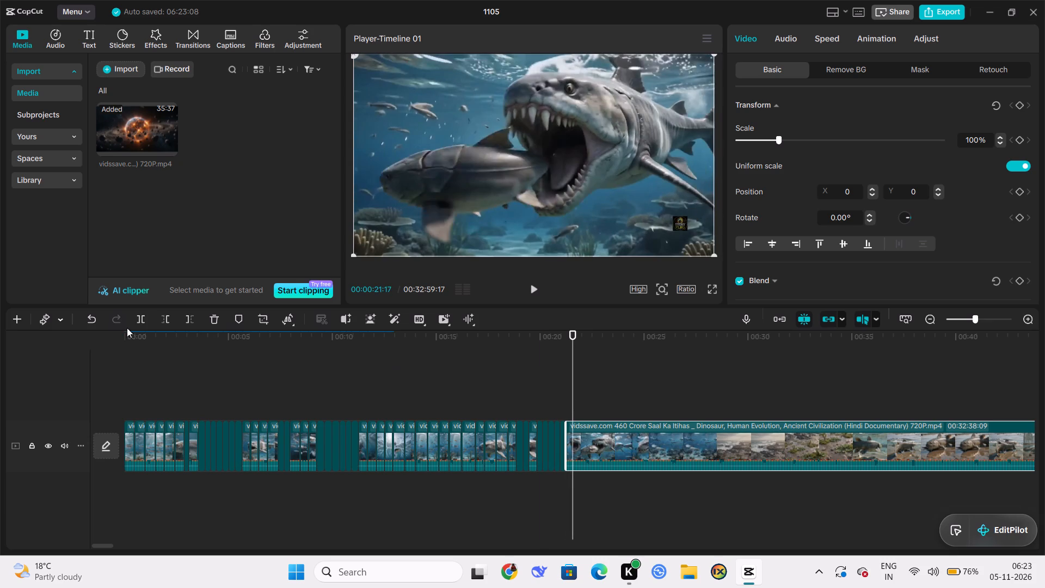
pyautogui.click(138, 322)
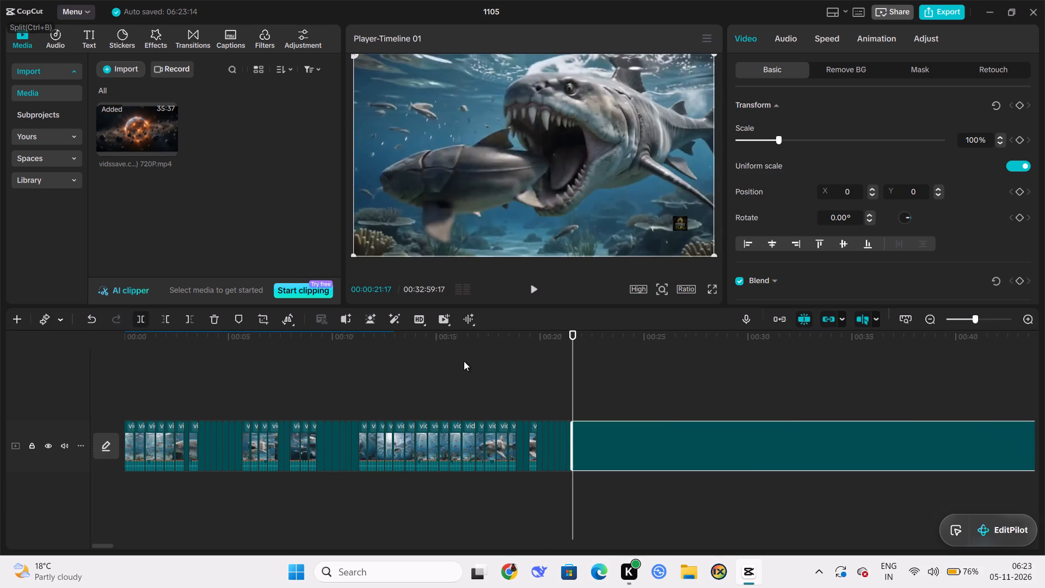
# Split the remaining long documentary clip at about 00:00:21:25 and again at 00:00:22:03.
pyautogui.moveTo(573, 400); pyautogui.dragTo(576, 401)
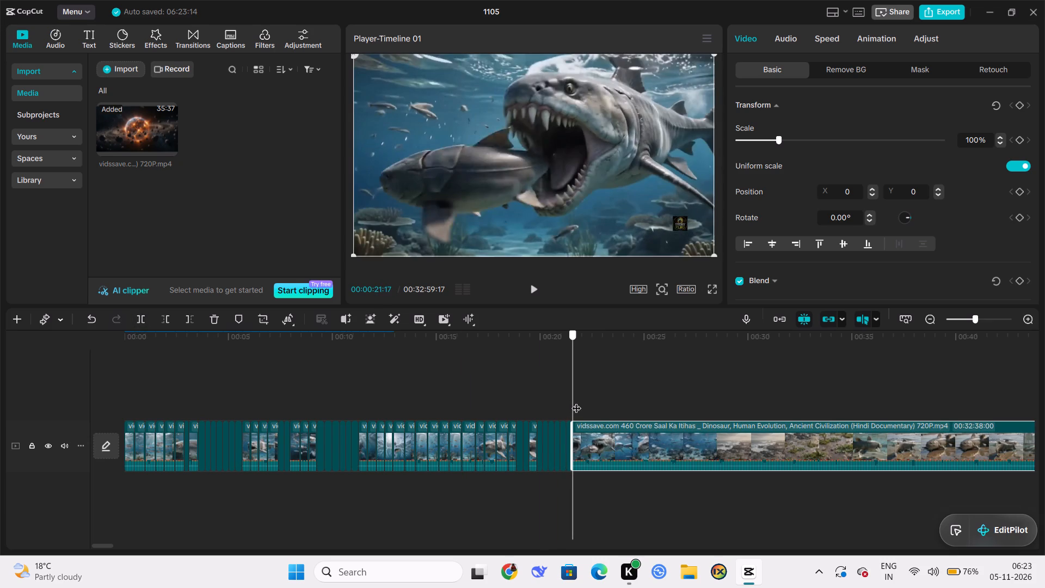
pyautogui.moveTo(576, 401); pyautogui.dragTo(579, 402)
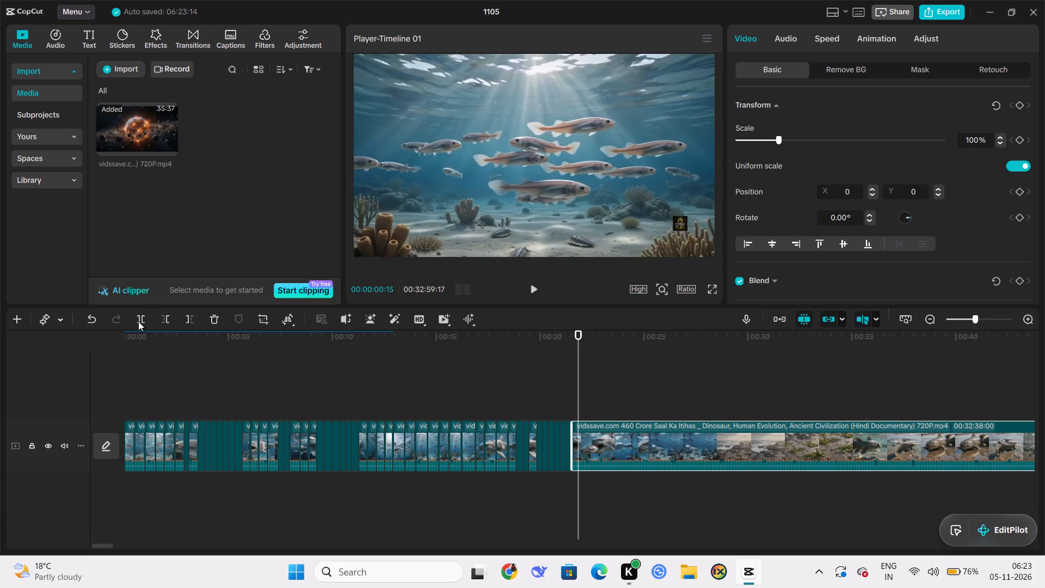
pyautogui.click(138, 319)
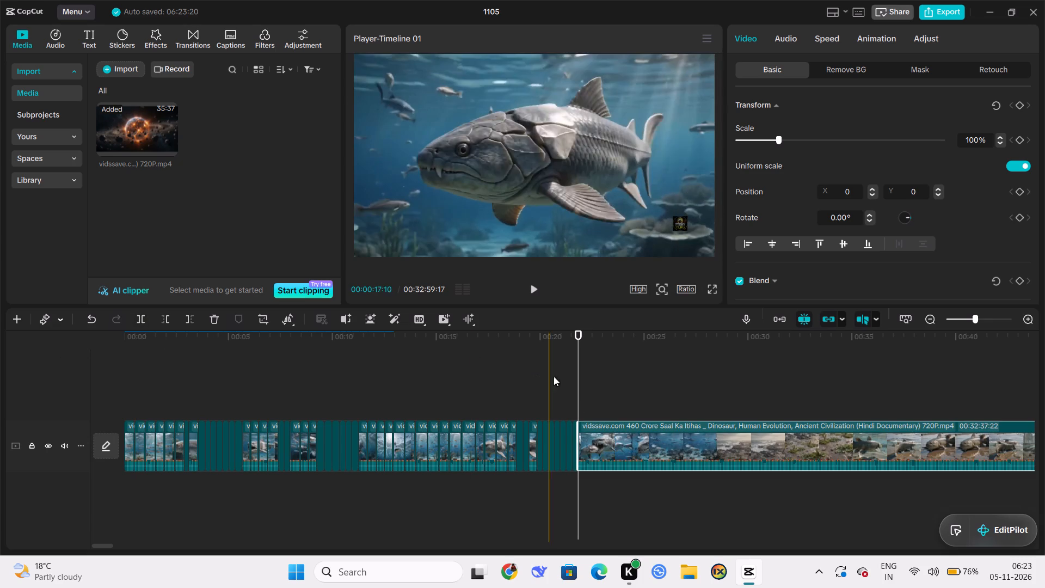
pyautogui.moveTo(578, 398); pyautogui.dragTo(583, 400)
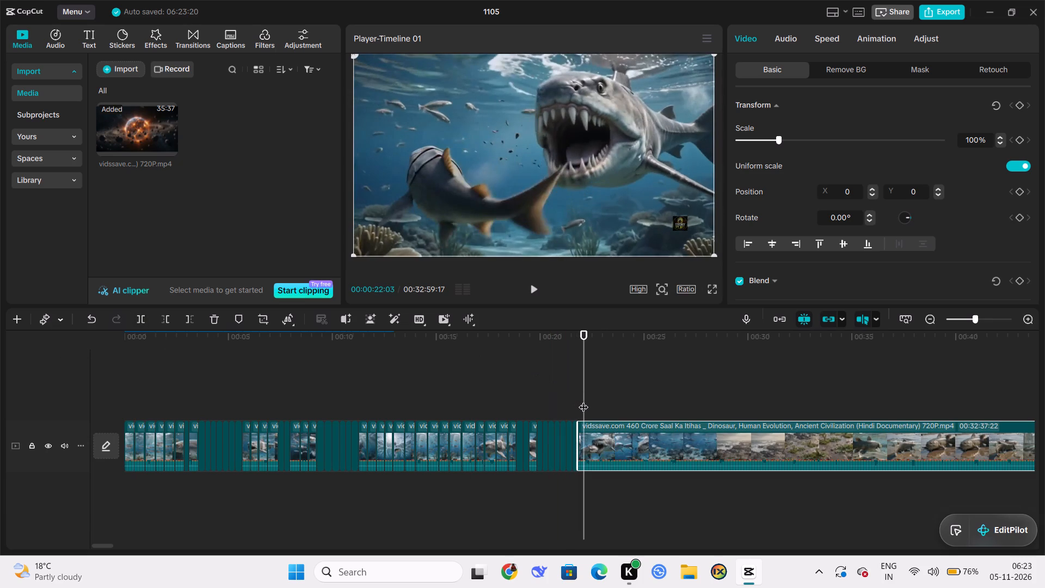
pyautogui.click(145, 314)
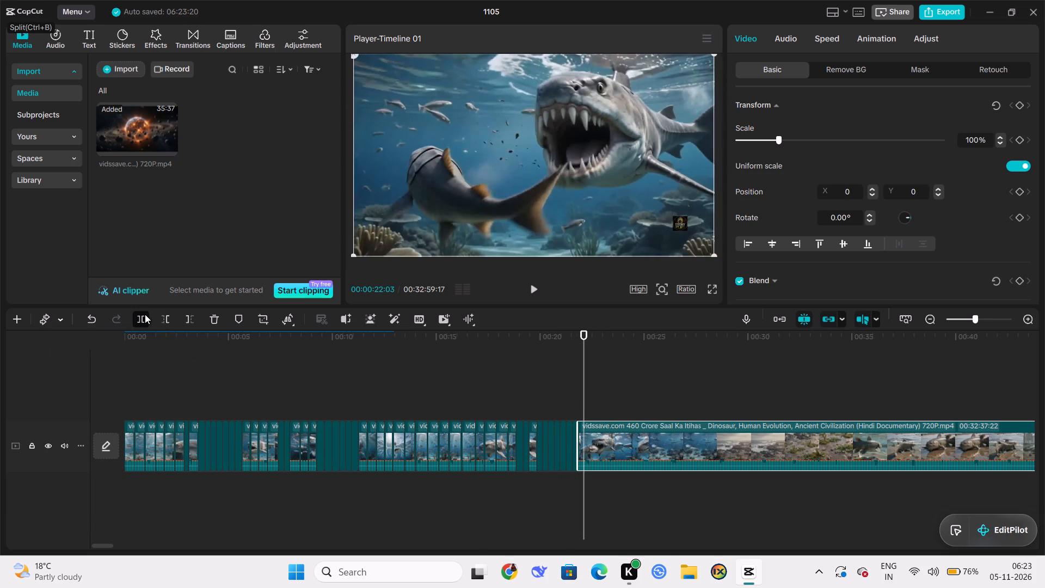
# Split the remaining long documentary clip at 00:00:22:11 and again at about 00:00:22:21.
pyautogui.moveTo(585, 397); pyautogui.dragTo(589, 400)
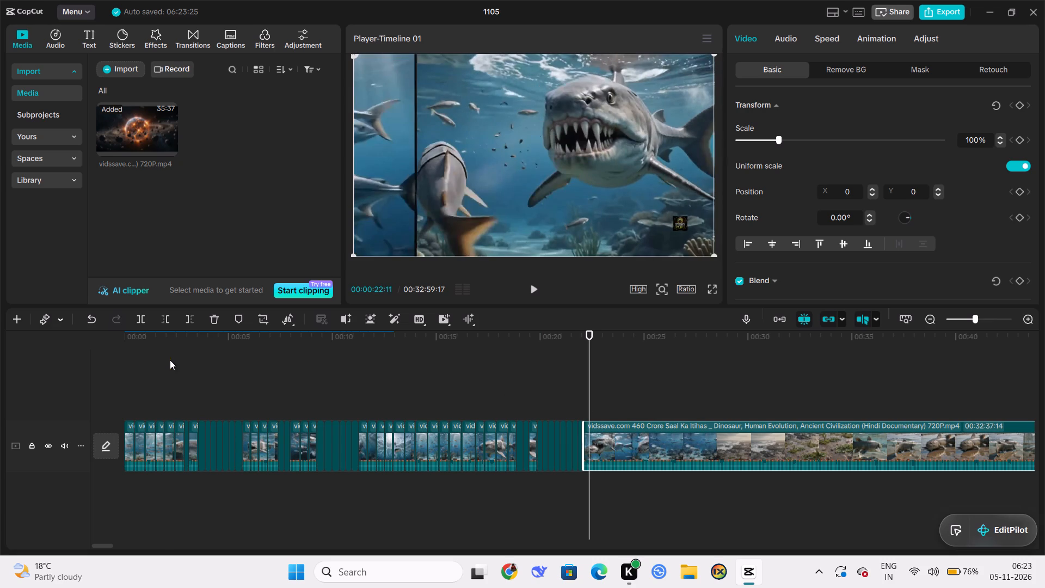
pyautogui.click(141, 318)
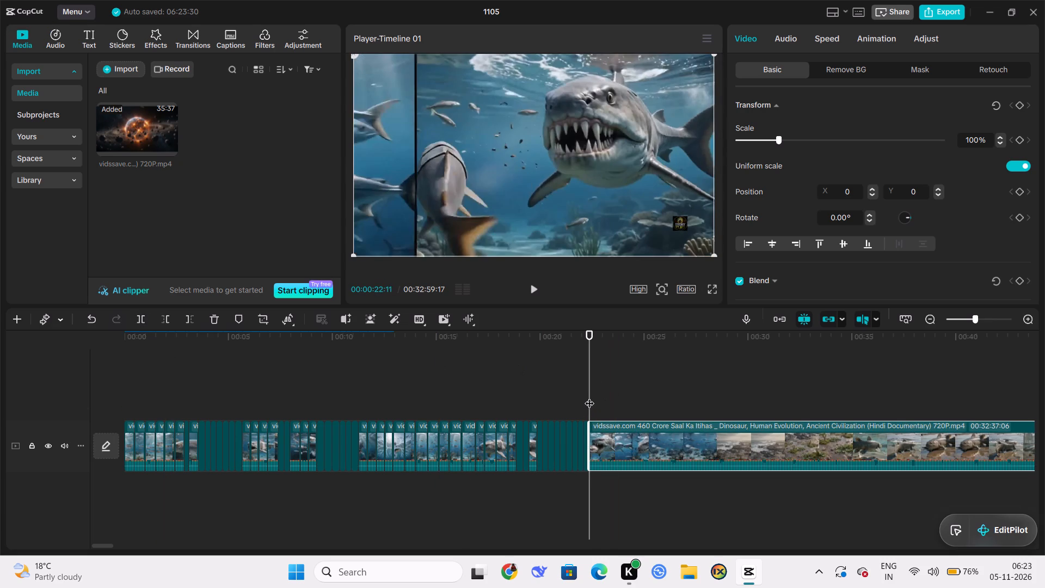
pyautogui.moveTo(589, 396); pyautogui.dragTo(596, 397)
pyautogui.click(140, 321)
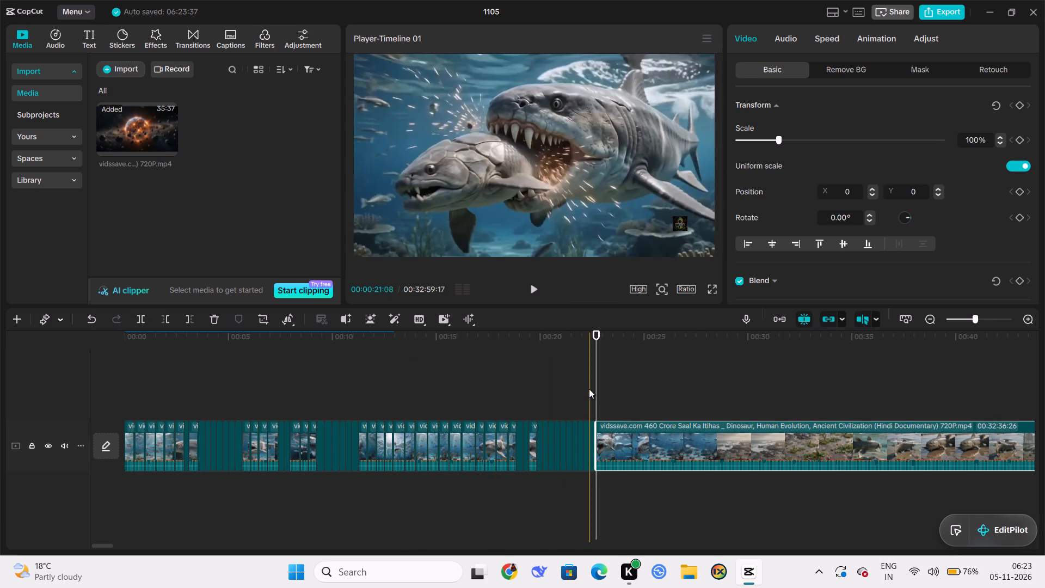
# Split the remaining long documentary clip at 00:00:23:02 and again at 00:00:23:08.
pyautogui.moveTo(598, 396); pyautogui.dragTo(604, 397)
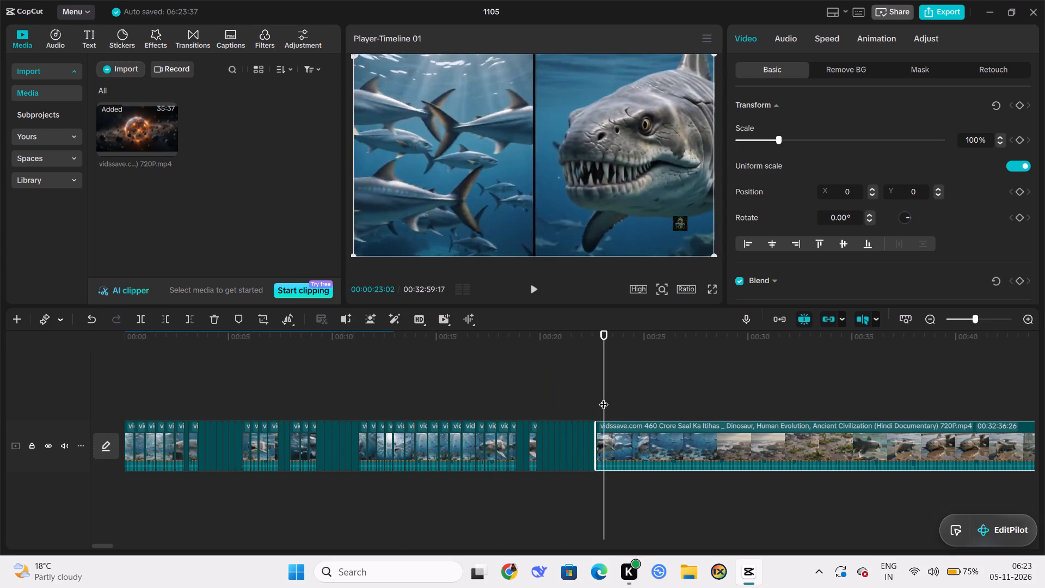
pyautogui.click(142, 322)
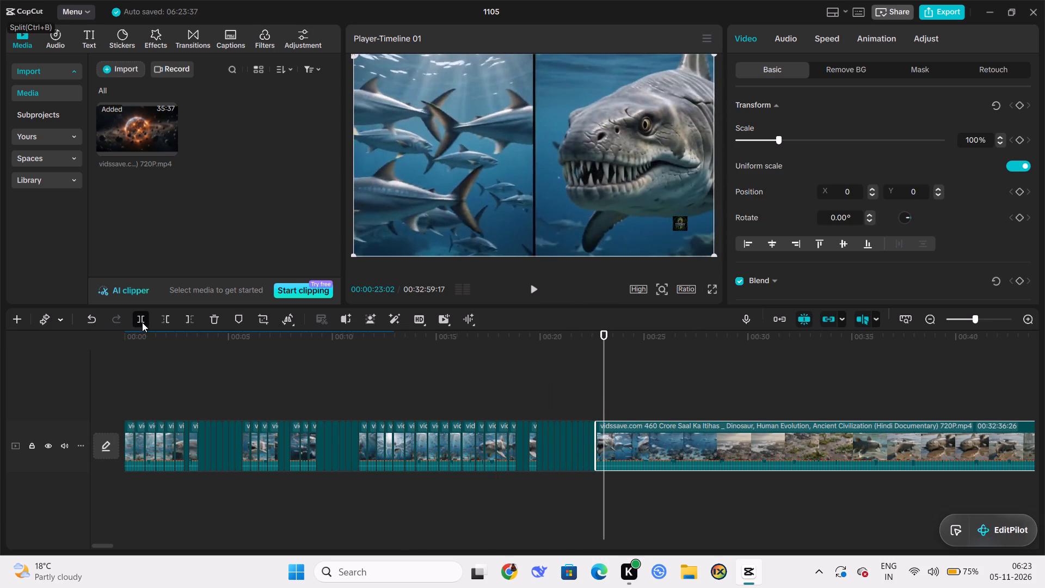
pyautogui.click(605, 389)
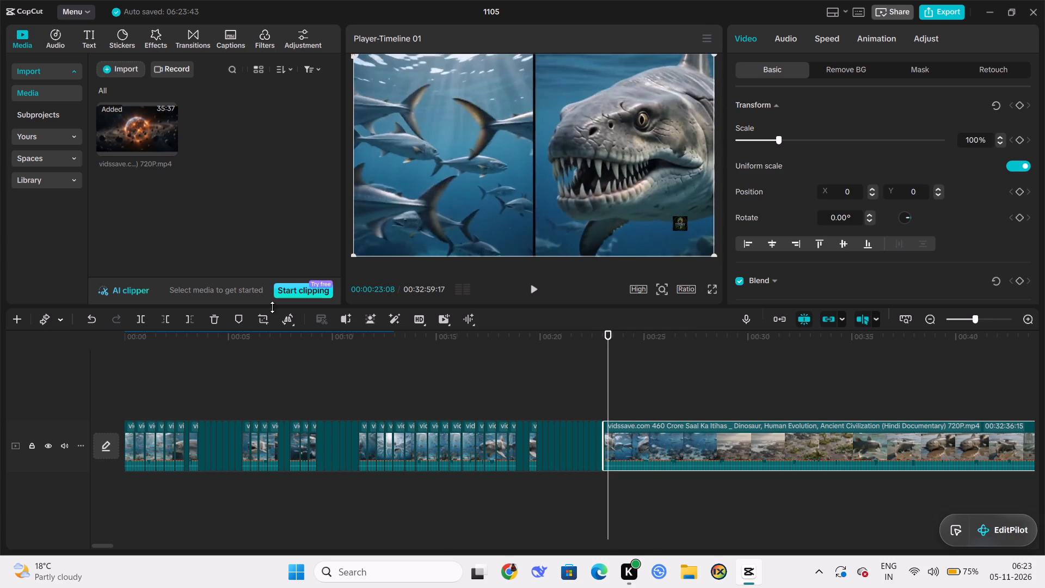
pyautogui.click(137, 321)
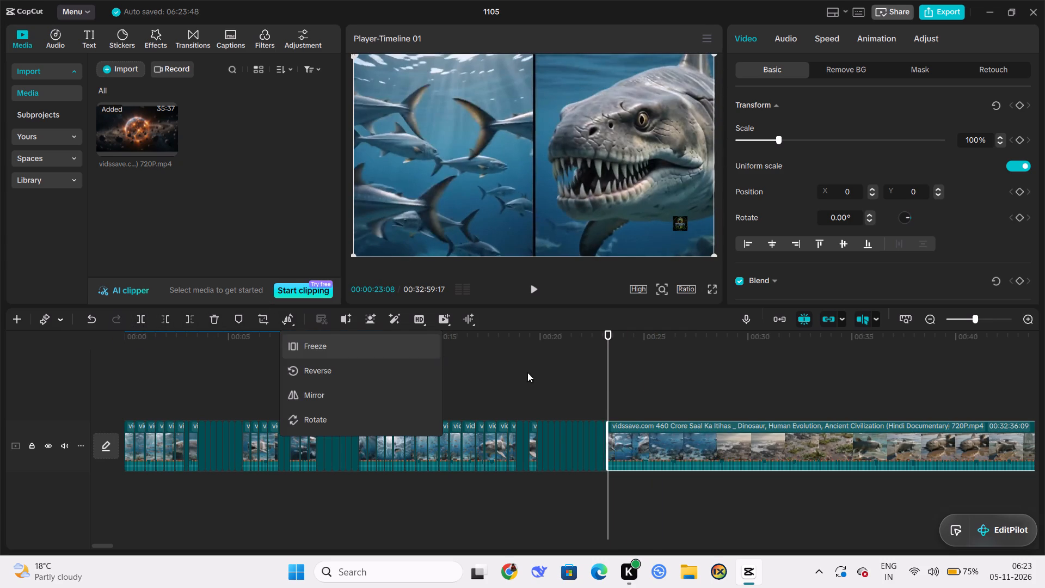
# Split the remaining long documentary clip at 00:00:23:15 and again at 00:00:23:23.
pyautogui.click(610, 398)
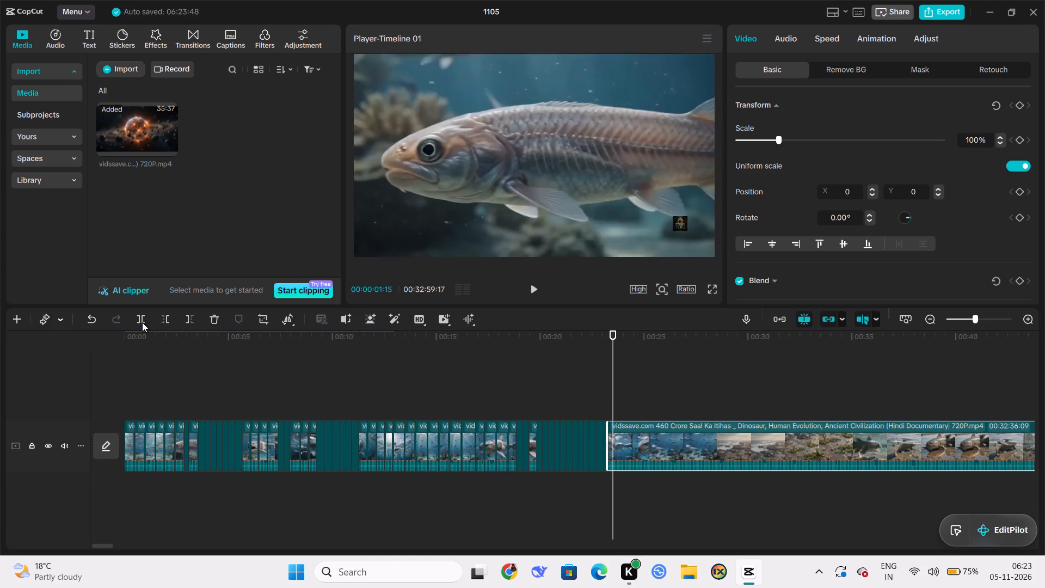
pyautogui.click(141, 321)
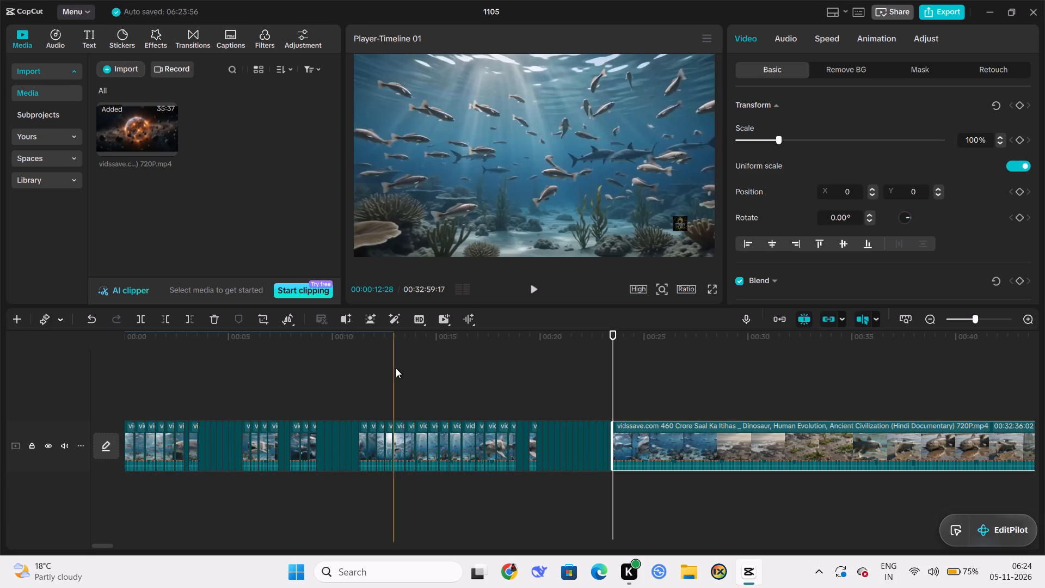
pyautogui.moveTo(613, 398); pyautogui.dragTo(614, 399)
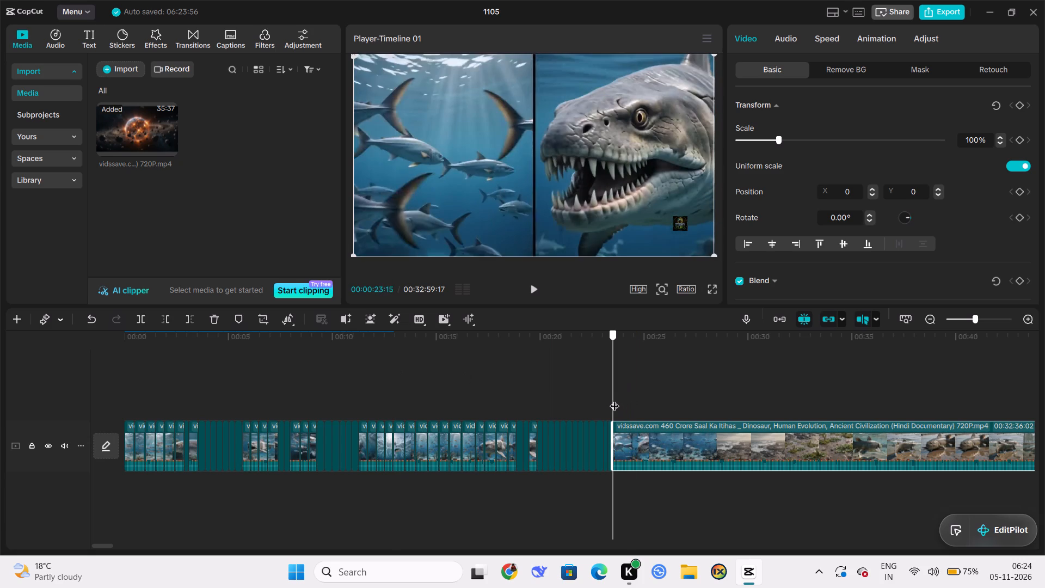
pyautogui.moveTo(614, 399); pyautogui.dragTo(618, 401)
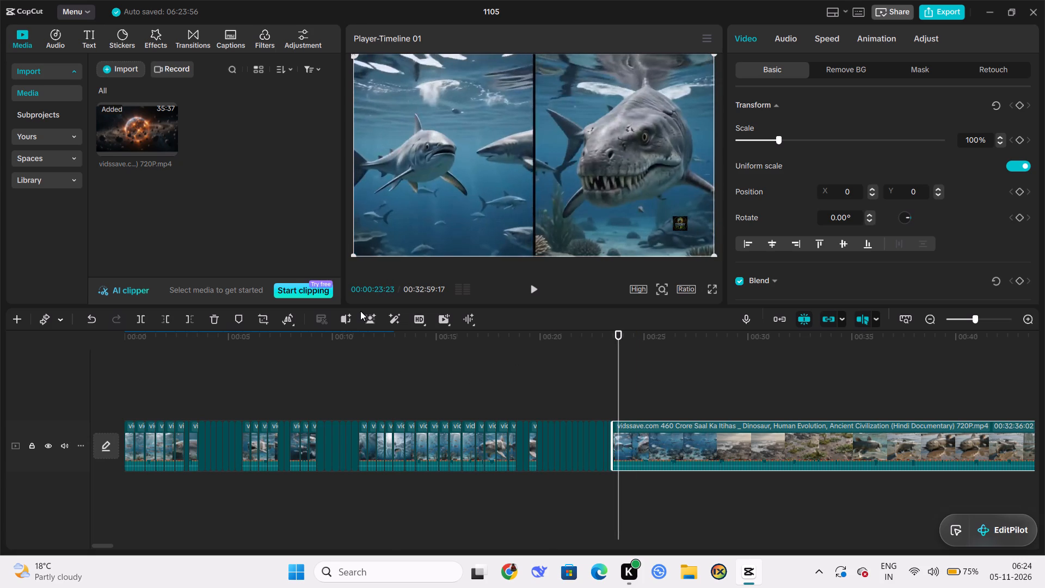
pyautogui.click(138, 317)
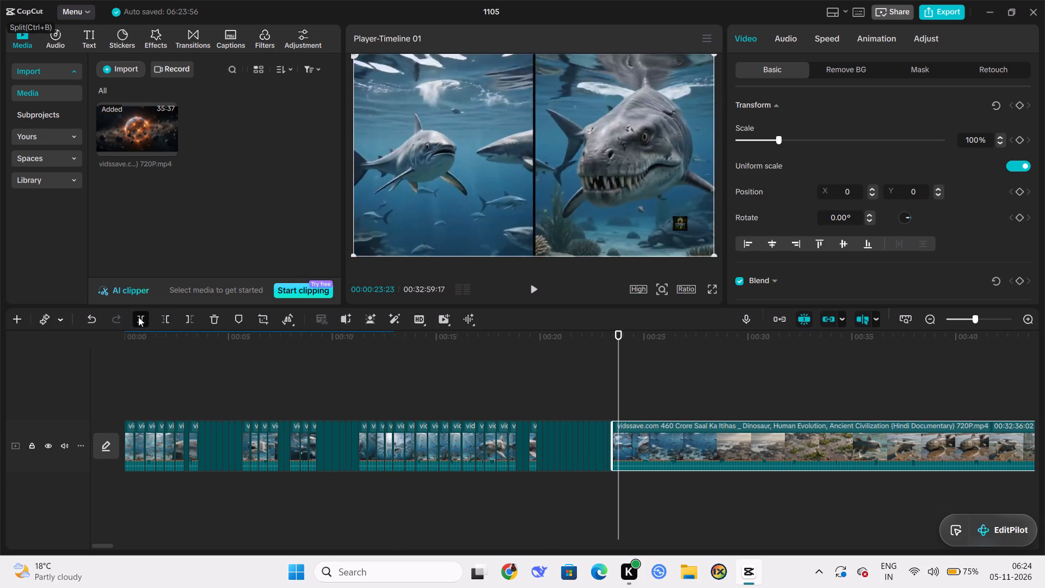
# Split the remaining long documentary clip at 00:00:24:01 and again at 00:00:24:09.
pyautogui.click(626, 393)
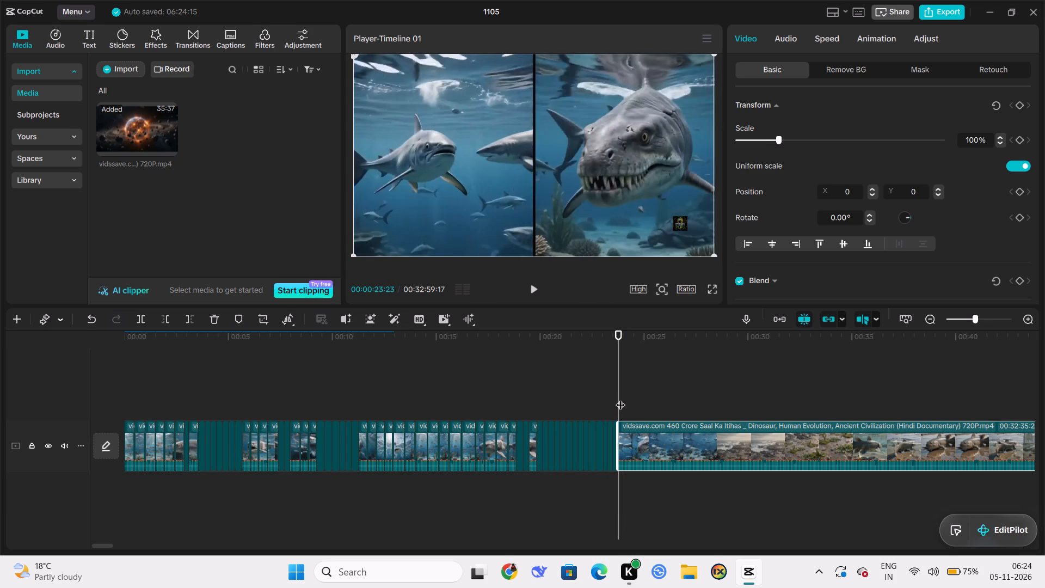
pyautogui.click(620, 398)
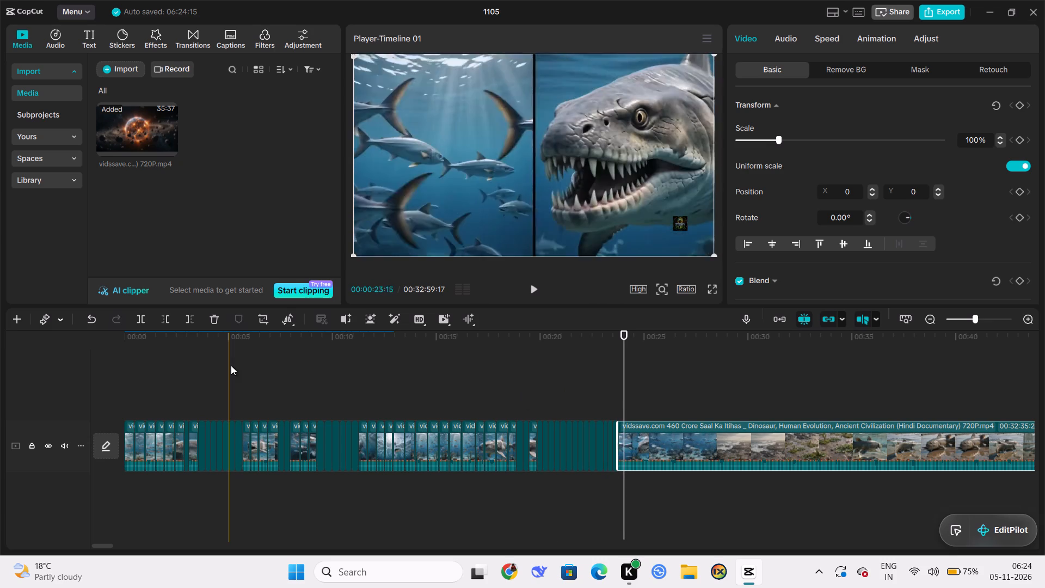
pyautogui.click(133, 321)
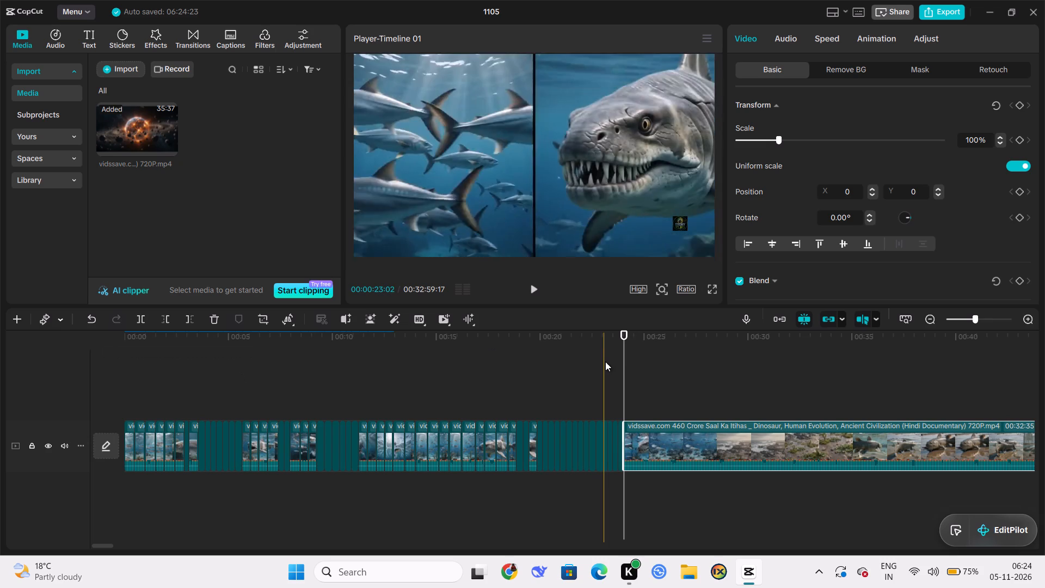
pyautogui.moveTo(624, 387); pyautogui.dragTo(626, 391)
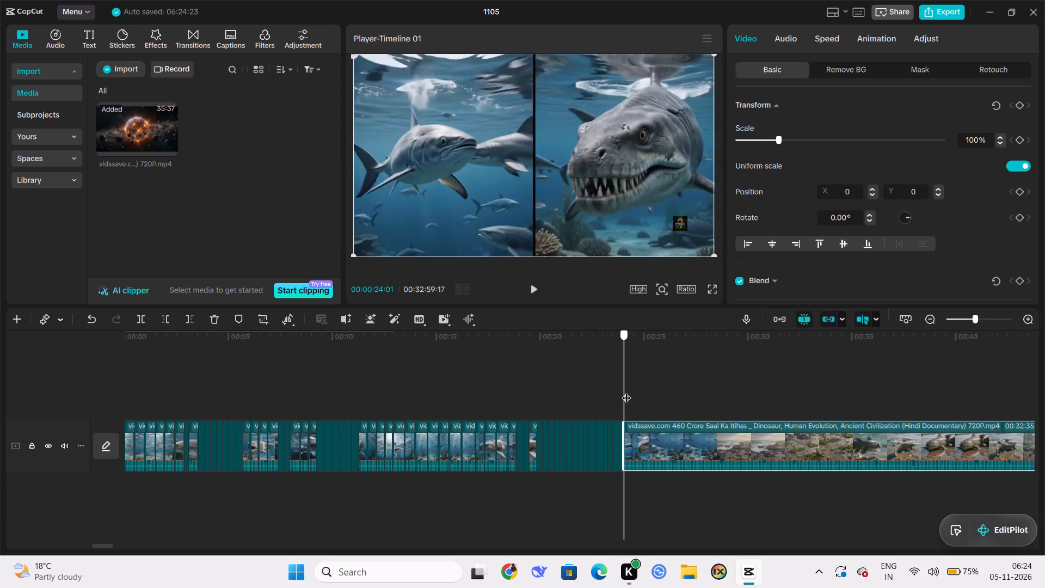
pyautogui.moveTo(626, 391); pyautogui.dragTo(629, 396)
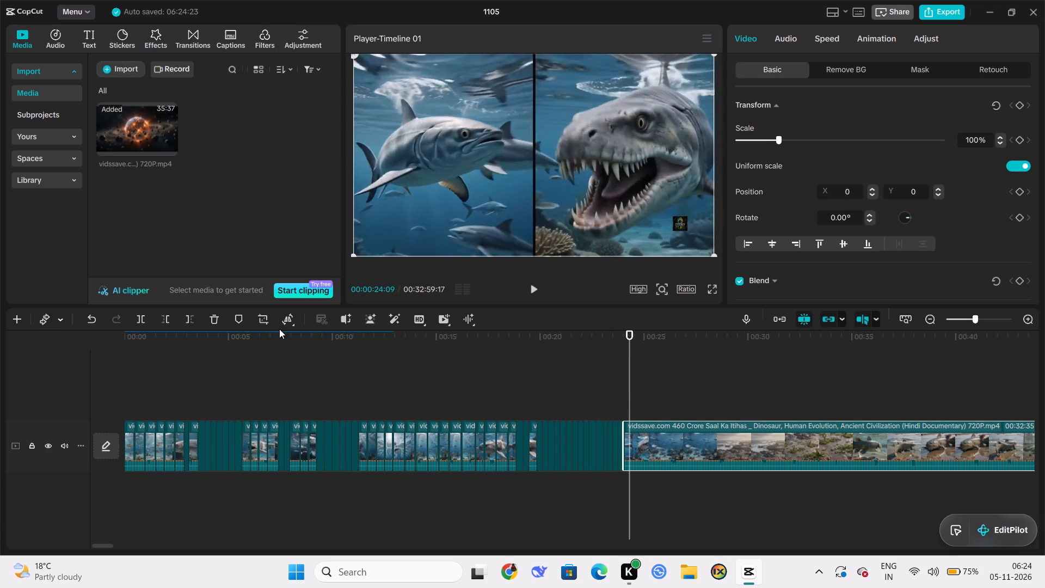
pyautogui.click(140, 318)
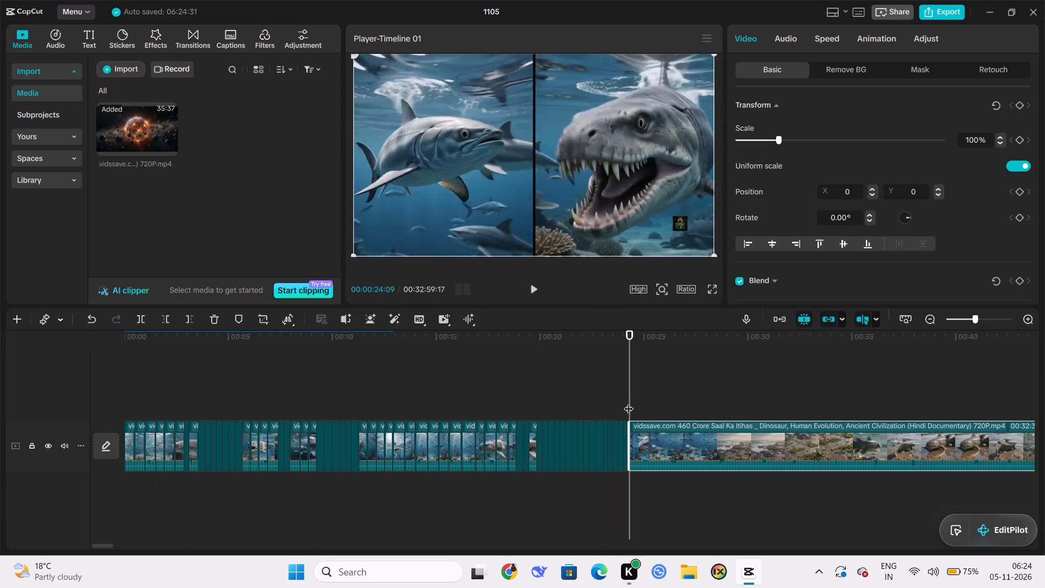
# Split the remaining long documentary clip at 00:00:24:18 and again at 00:00:24:27.
pyautogui.moveTo(629, 402); pyautogui.dragTo(636, 405)
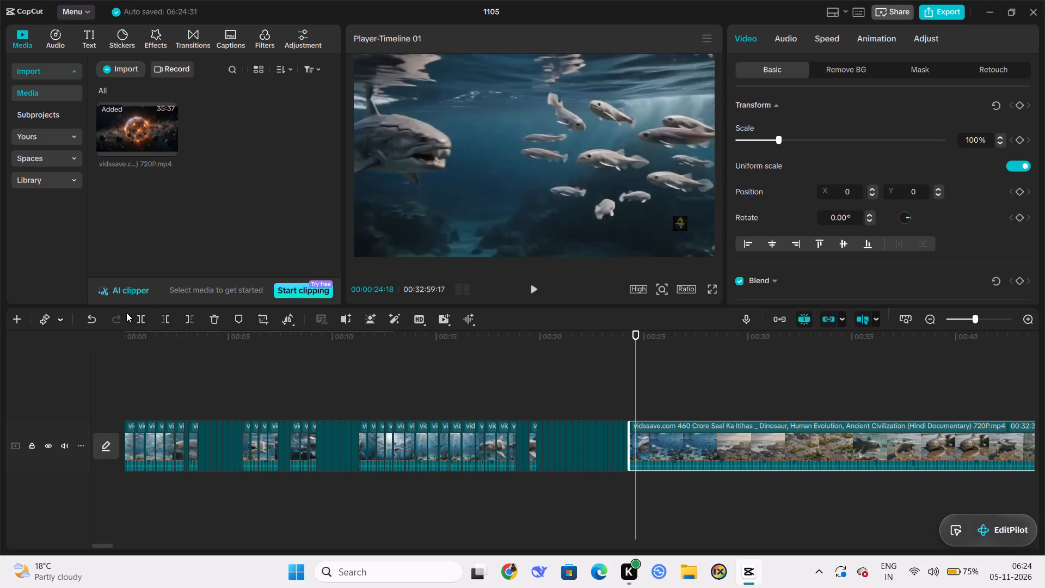
pyautogui.click(136, 316)
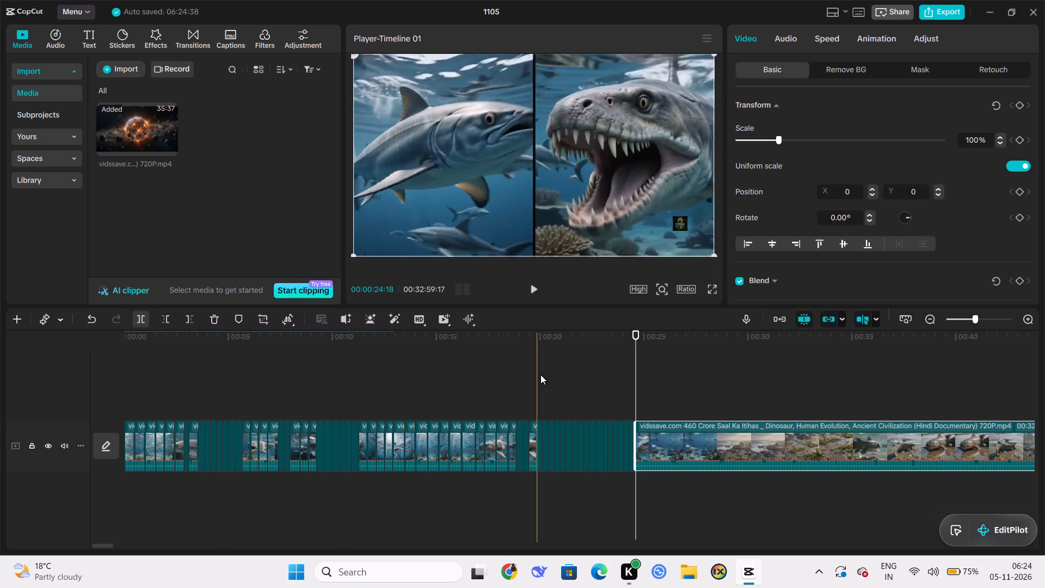
pyautogui.moveTo(635, 385); pyautogui.dragTo(641, 390)
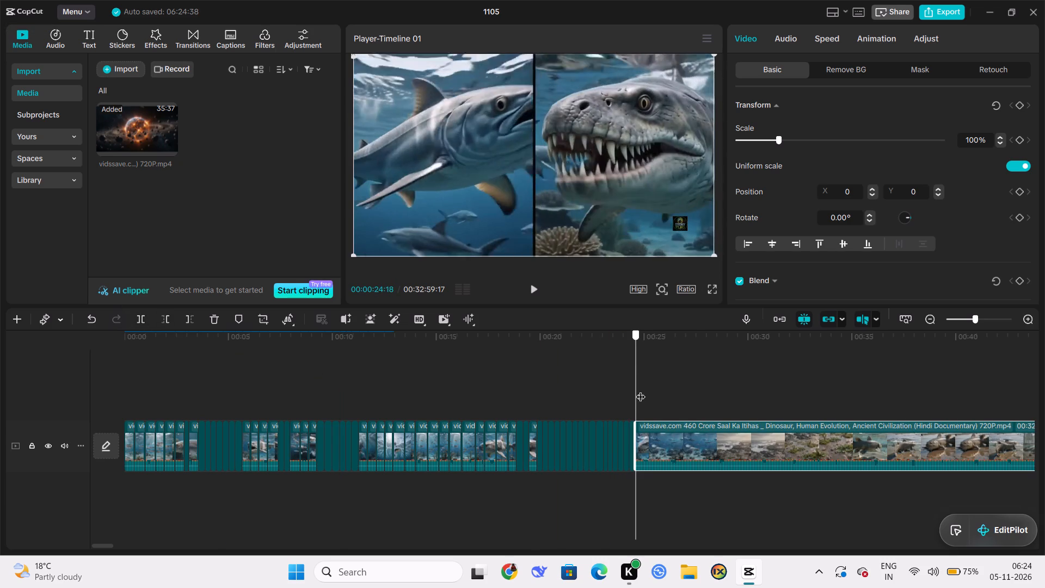
pyautogui.moveTo(641, 390); pyautogui.dragTo(642, 391)
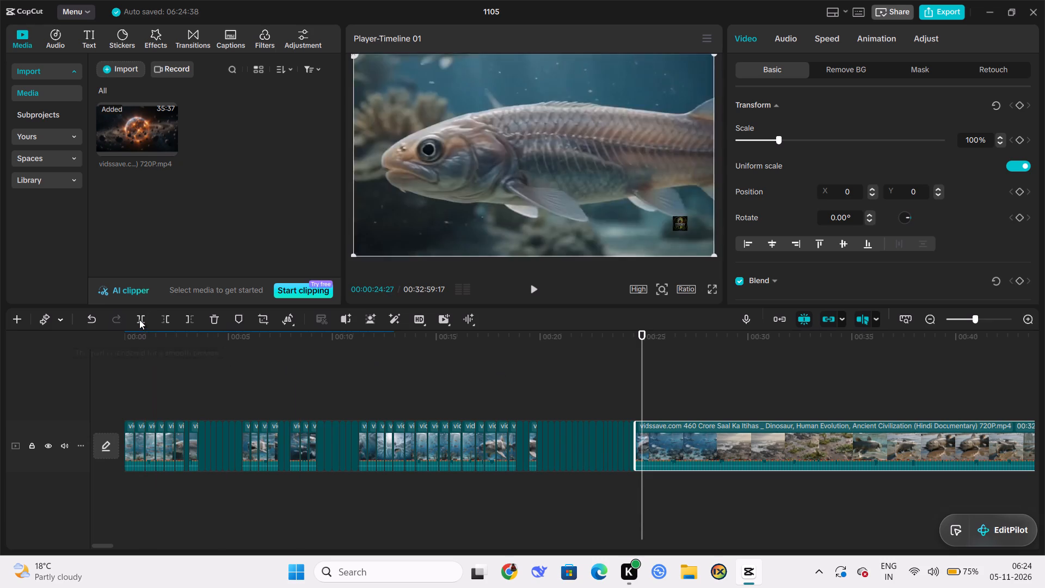
pyautogui.click(139, 320)
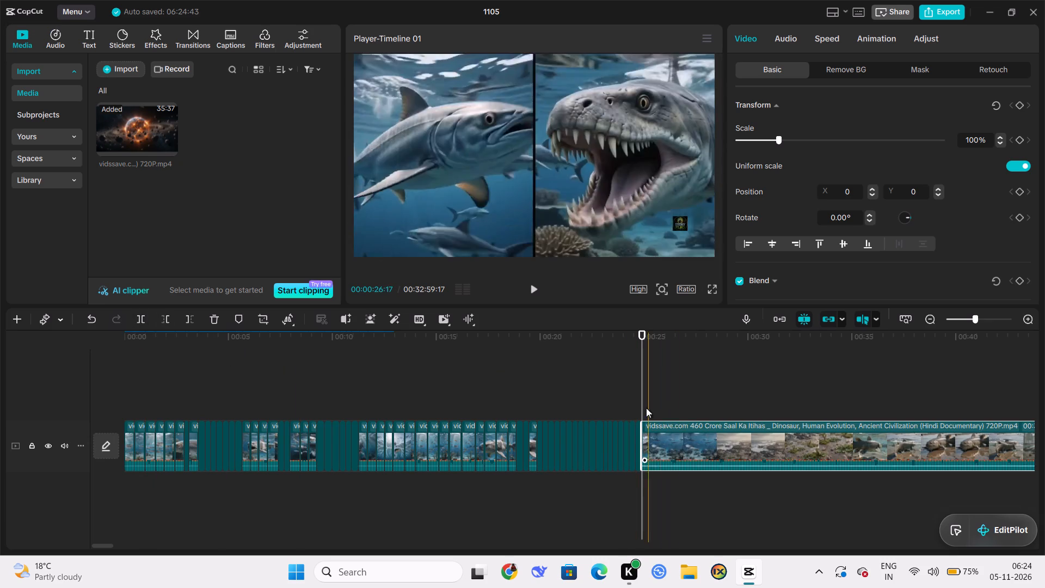
# Split the remaining long documentary clip at 00:00:25:04 and again at 00:00:25:11.
pyautogui.click(642, 406)
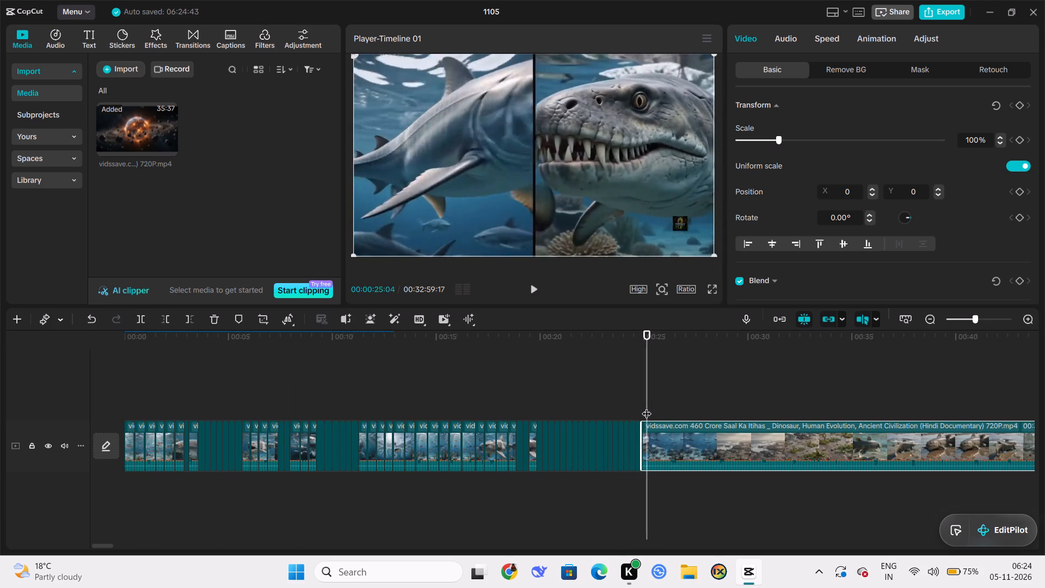
pyautogui.click(138, 317)
pyautogui.click(648, 392)
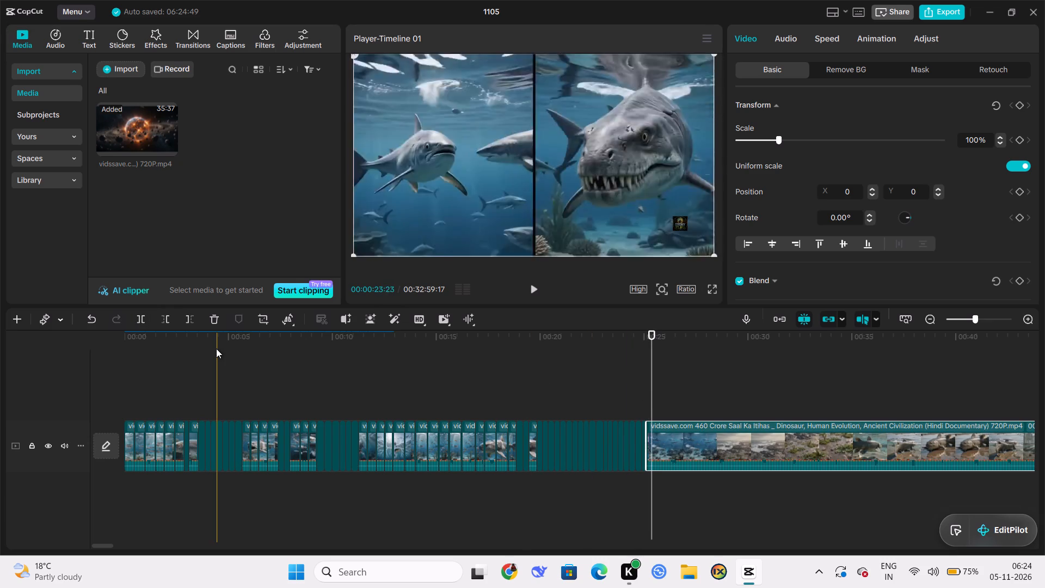
pyautogui.click(143, 316)
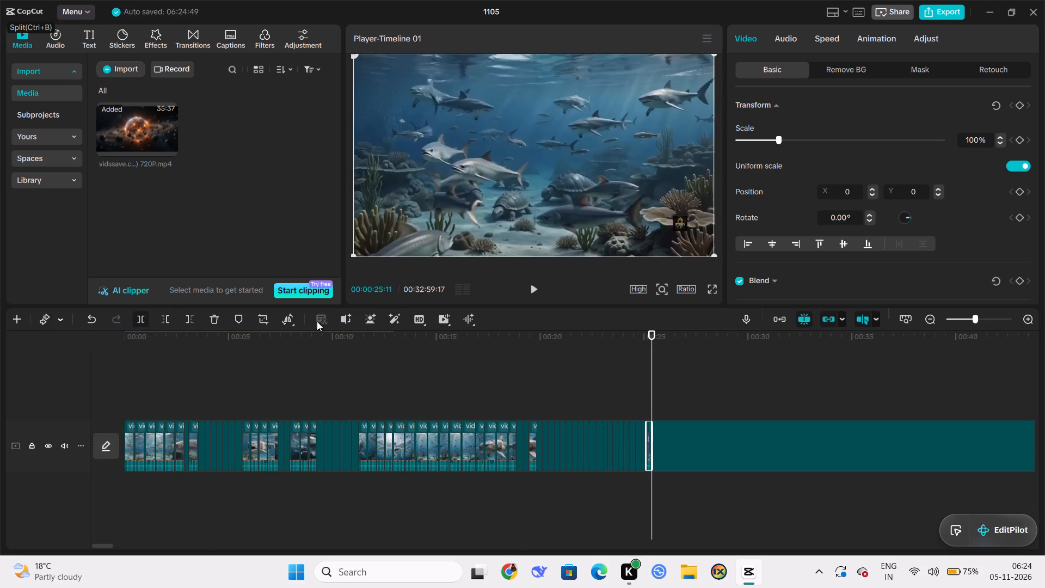
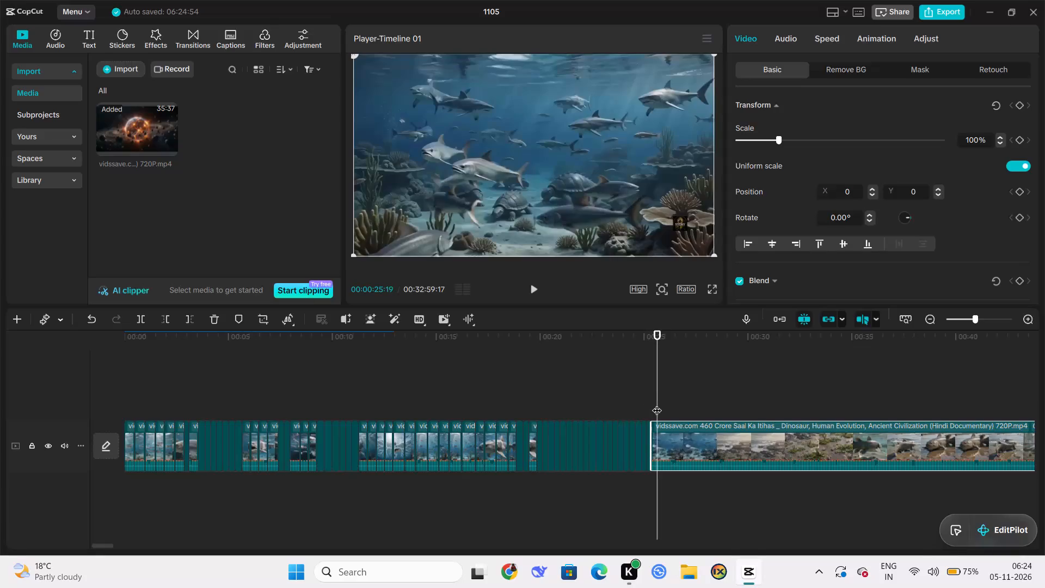
# Split the remaining long documentary clip at 00:00:25:19 and again at 00:00:25:26.
pyautogui.click(140, 315)
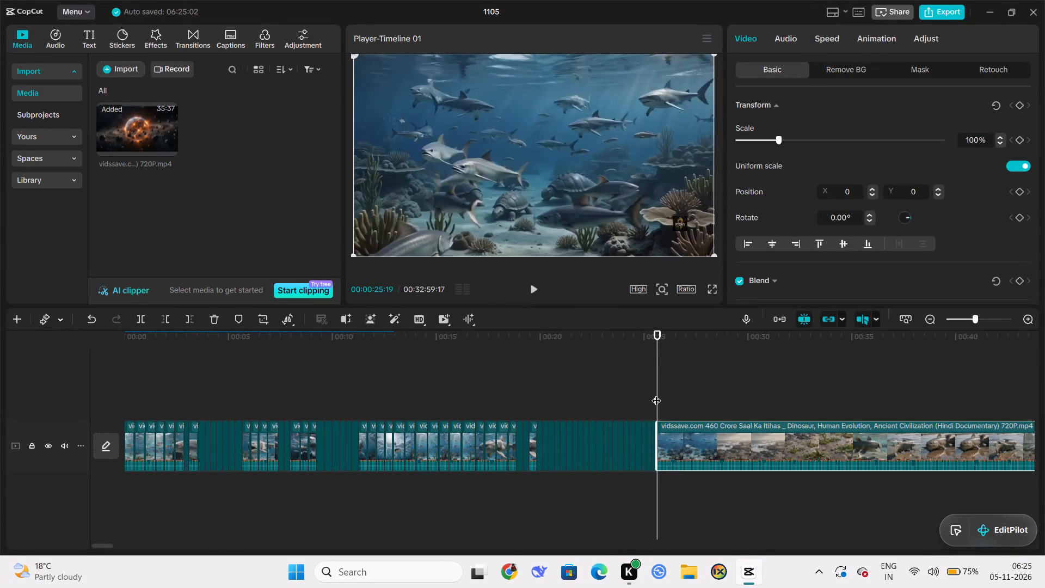
pyautogui.moveTo(656, 394); pyautogui.dragTo(662, 399)
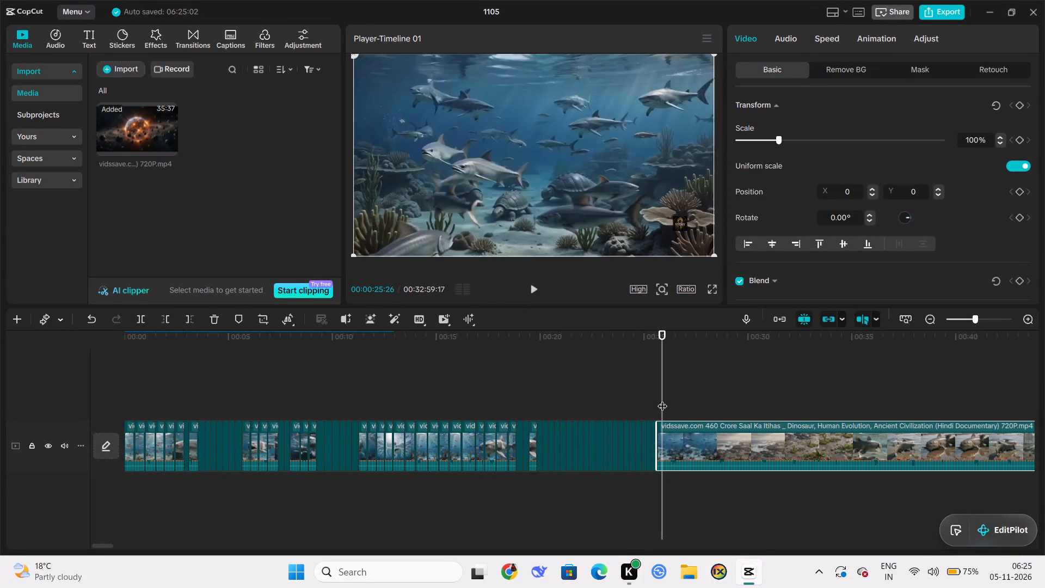
pyautogui.click(139, 318)
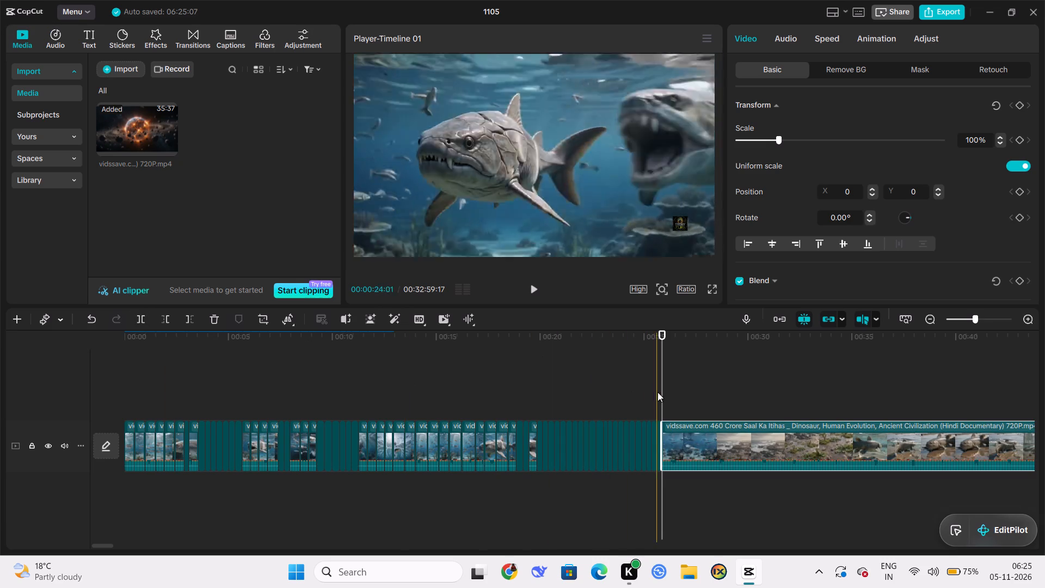
# Split the remaining long documentary clip at 00:00:26:03 and again at 00:00:26:11.
pyautogui.moveTo(661, 394); pyautogui.dragTo(667, 395)
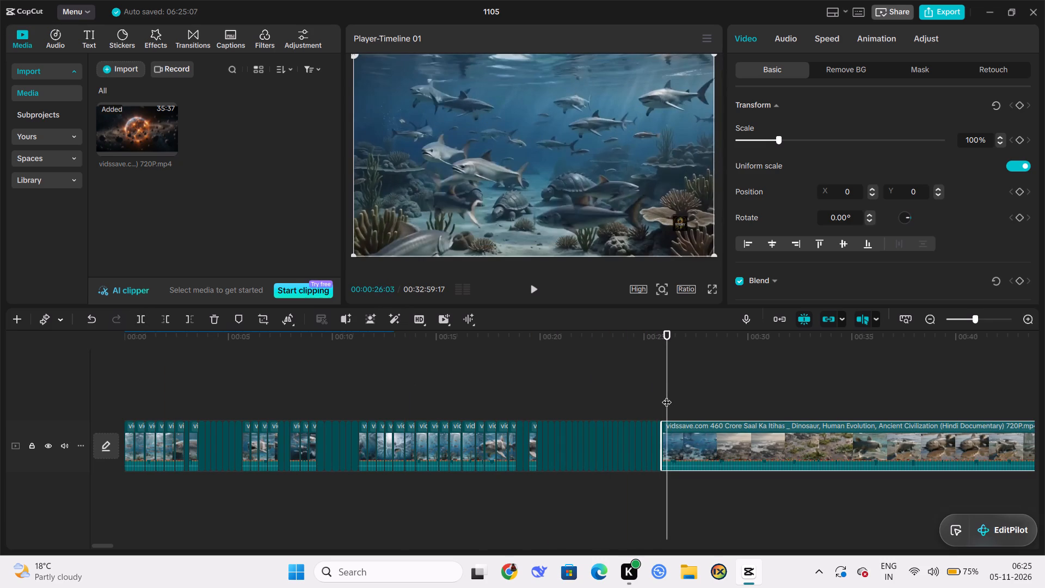
pyautogui.click(148, 318)
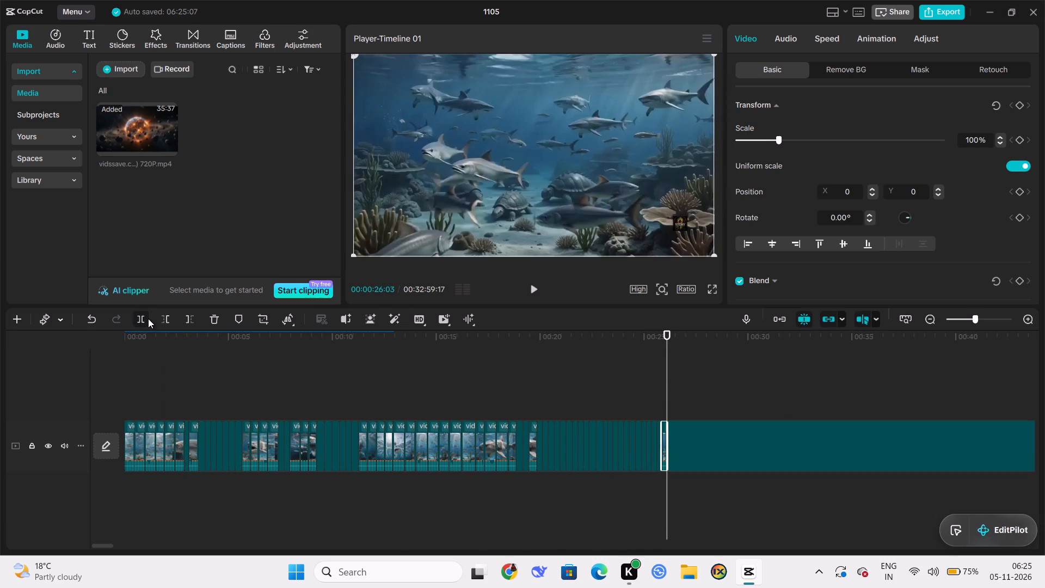
pyautogui.moveTo(665, 394); pyautogui.dragTo(673, 395)
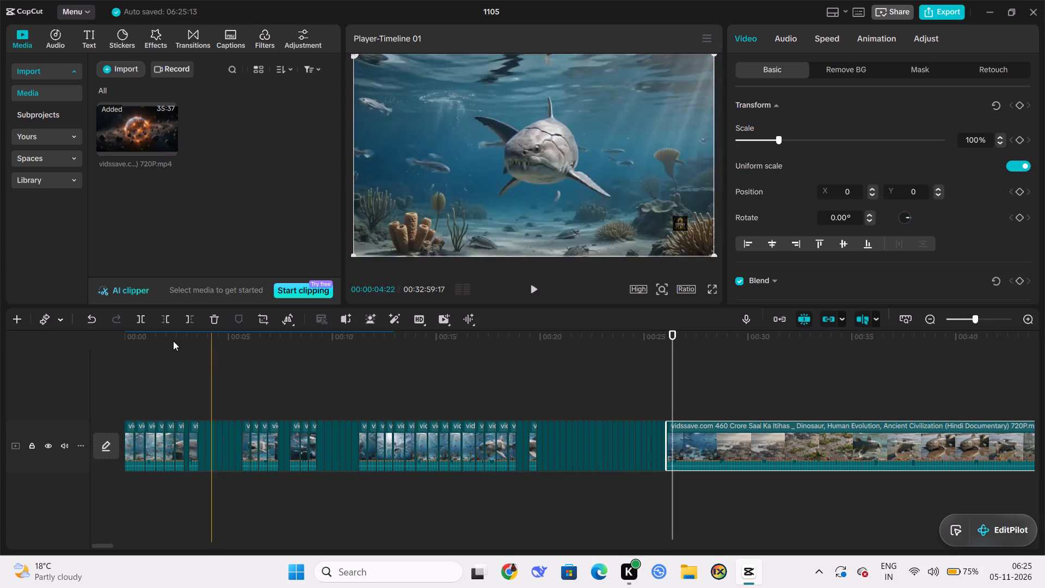
pyautogui.click(142, 318)
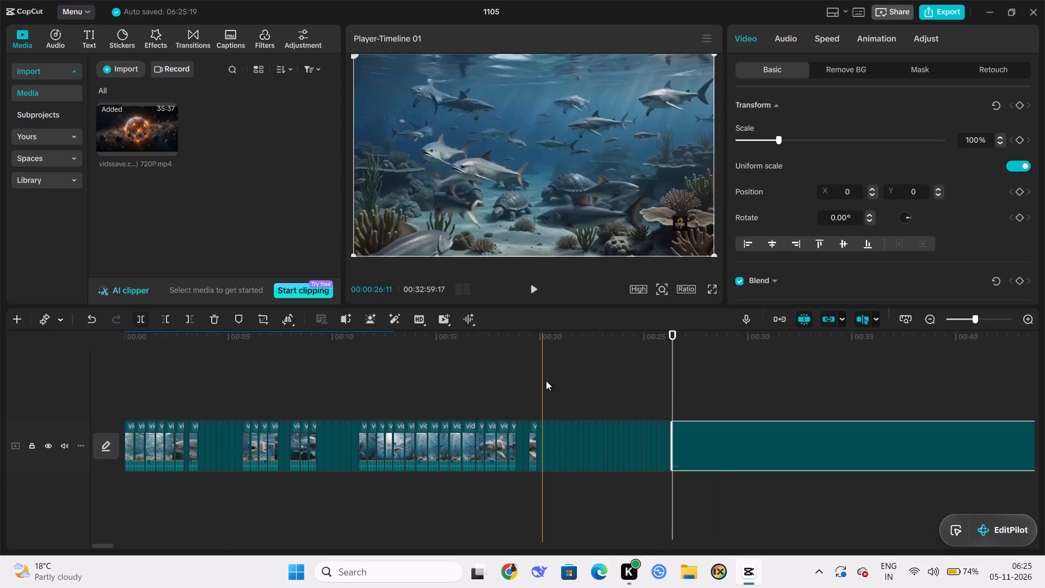
# Split the remaining long documentary clip at 00:00:26:19 and again at 00:00:26:27.
pyautogui.click(671, 389)
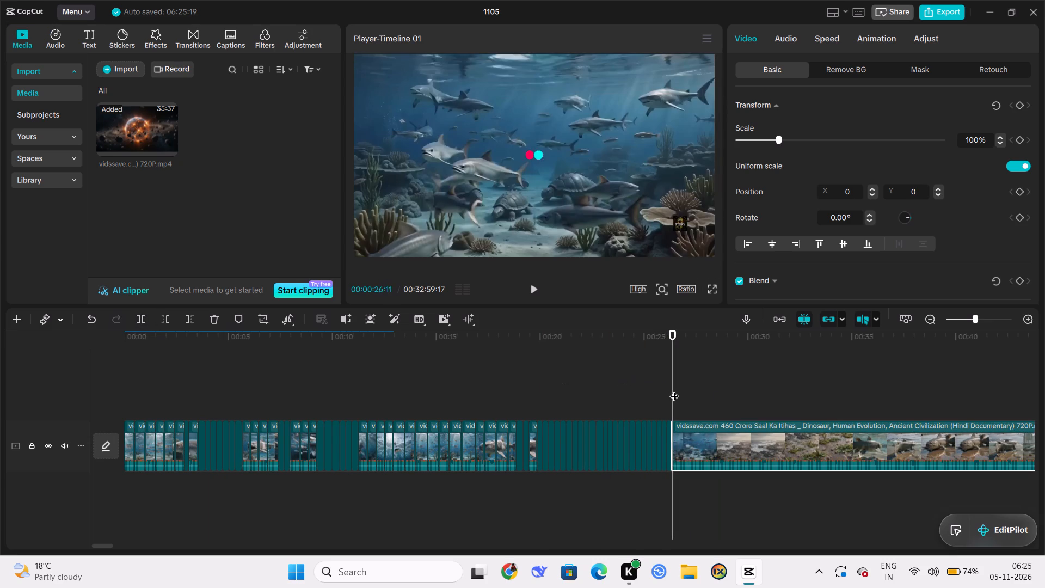
pyautogui.click(142, 325)
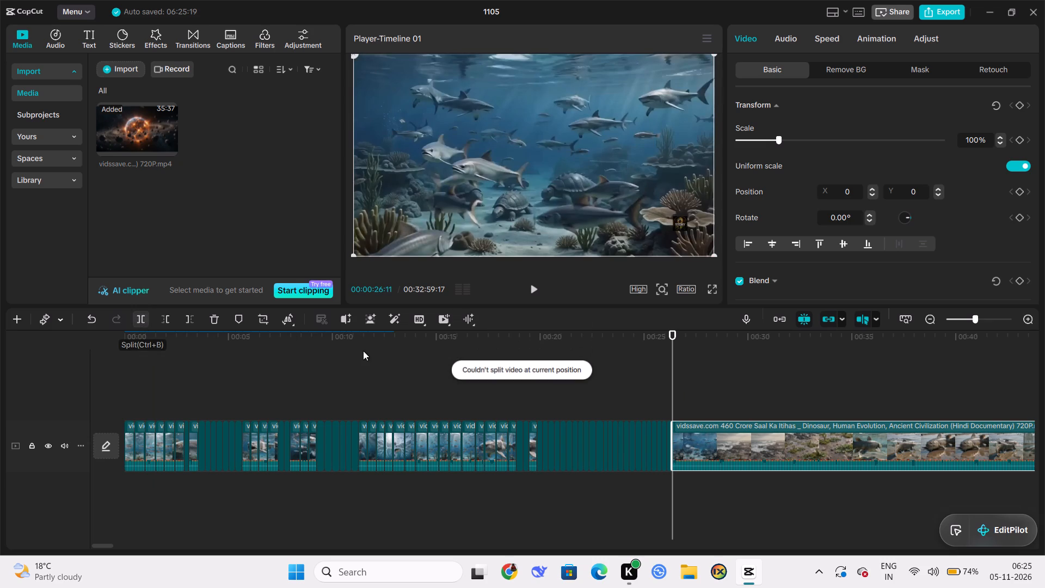
pyautogui.moveTo(672, 401); pyautogui.dragTo(678, 401)
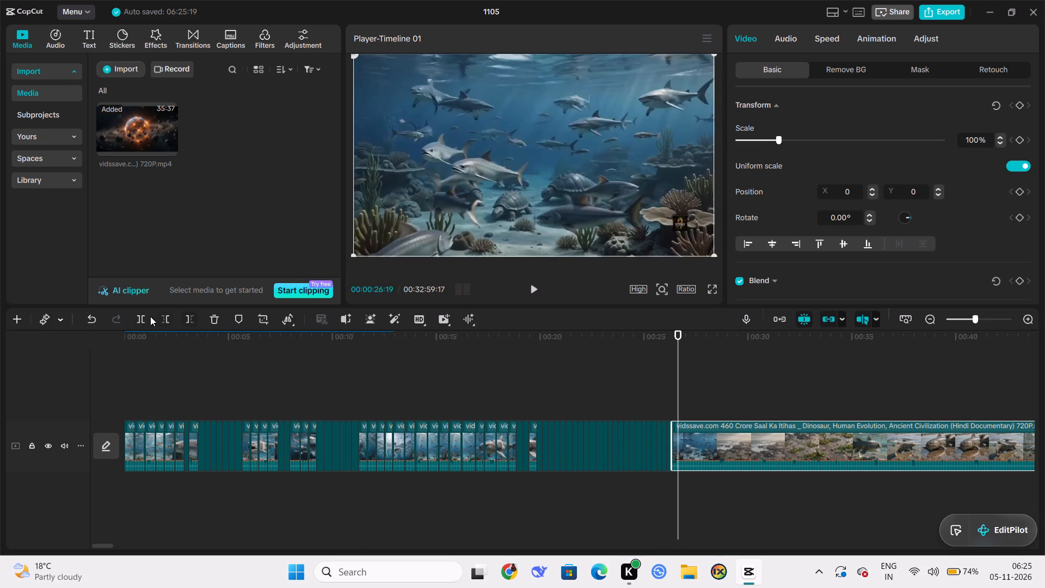
pyautogui.click(134, 316)
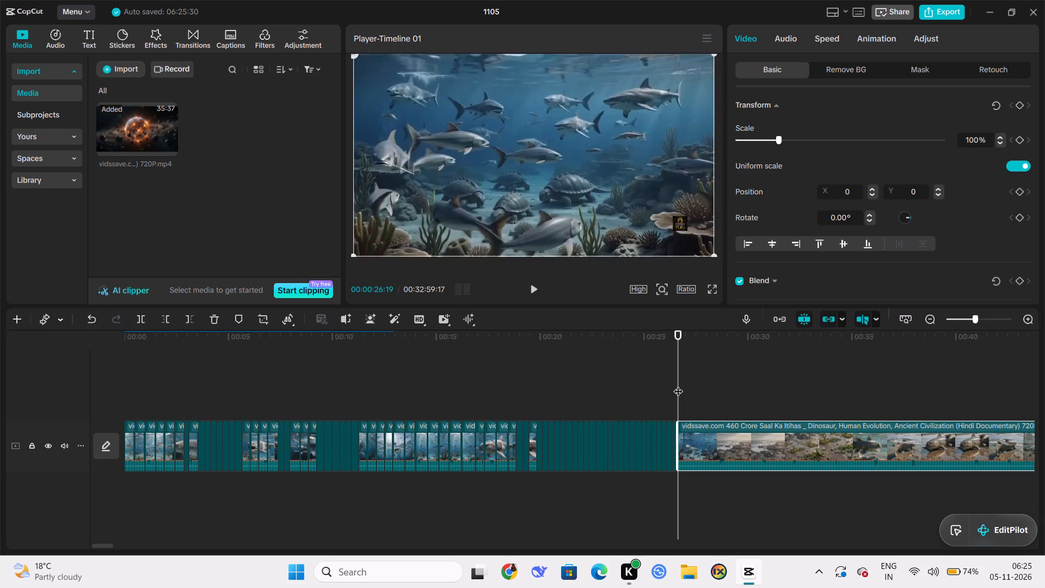
pyautogui.moveTo(678, 384); pyautogui.dragTo(684, 392)
pyautogui.click(140, 314)
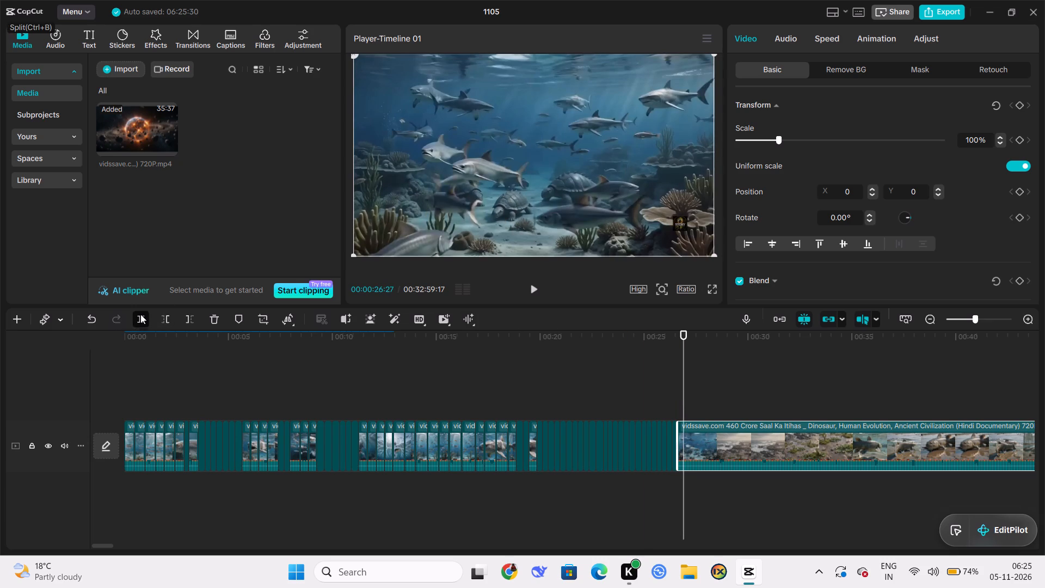
# Split the remaining long documentary clip at 00:00:27:05 and again at 00:00:27:13.
pyautogui.click(685, 399)
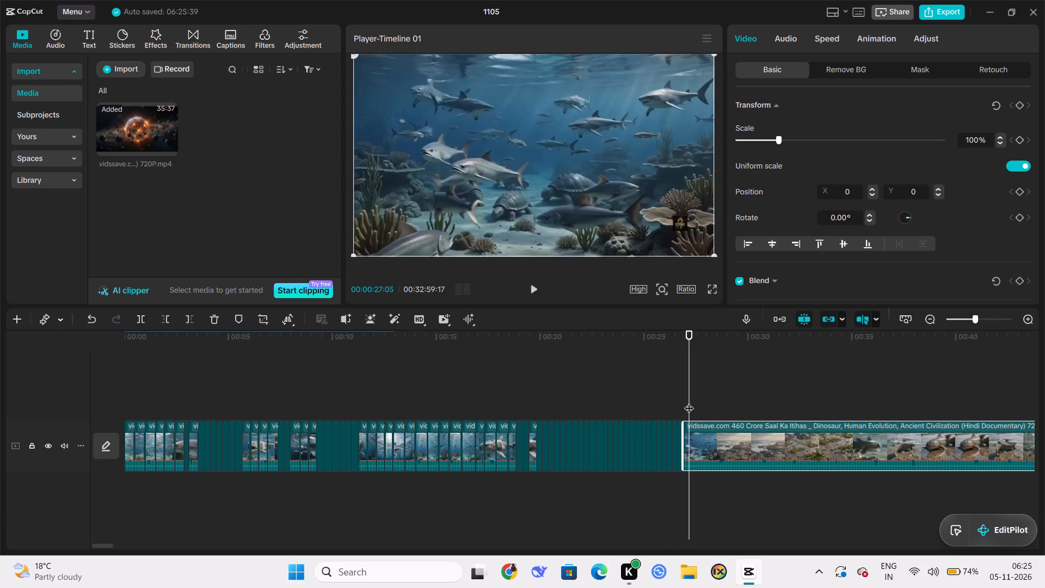
pyautogui.click(139, 321)
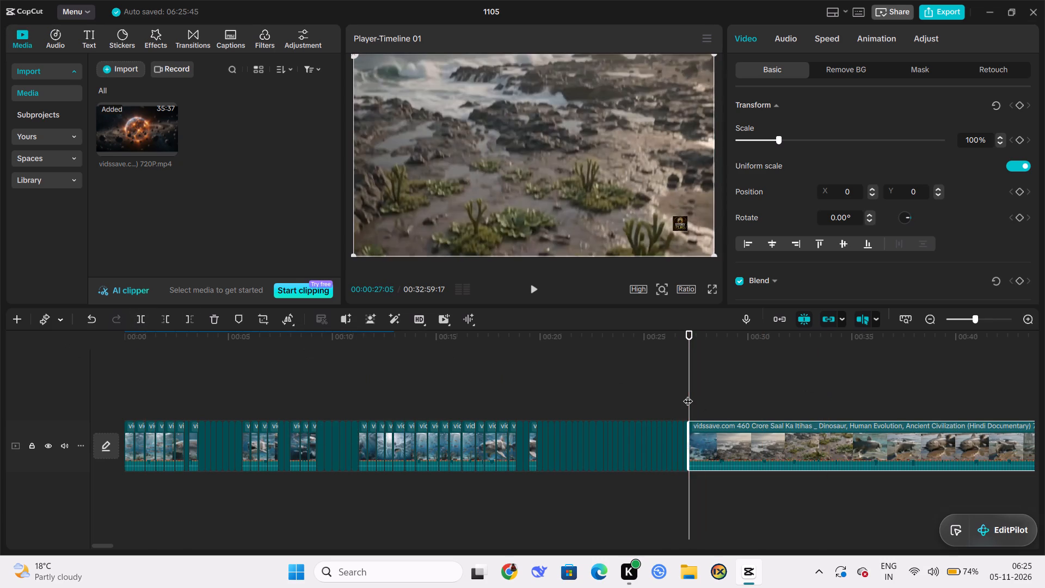
pyautogui.moveTo(688, 394); pyautogui.dragTo(694, 395)
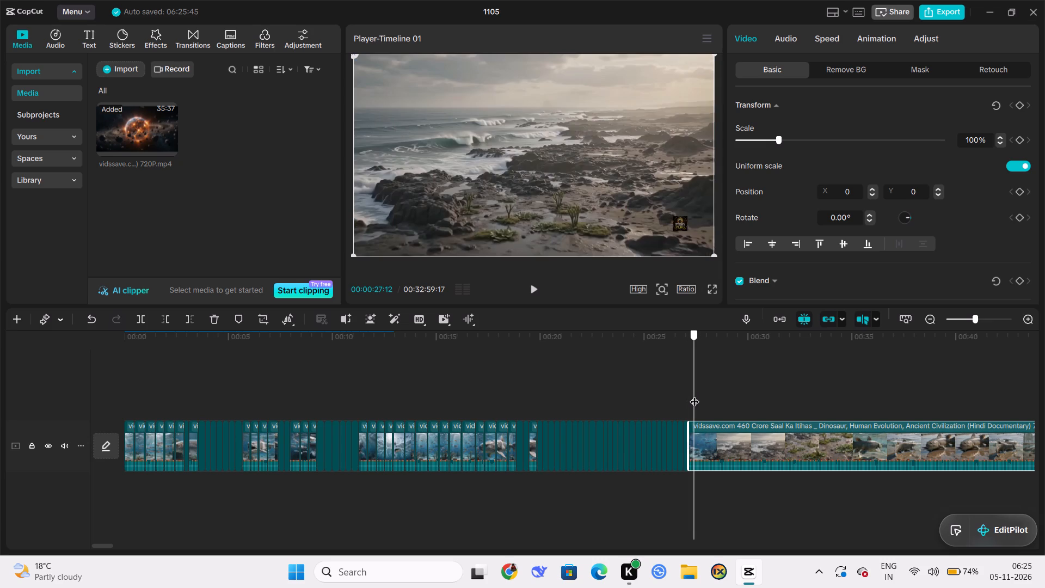
pyautogui.moveTo(694, 395); pyautogui.dragTo(694, 395)
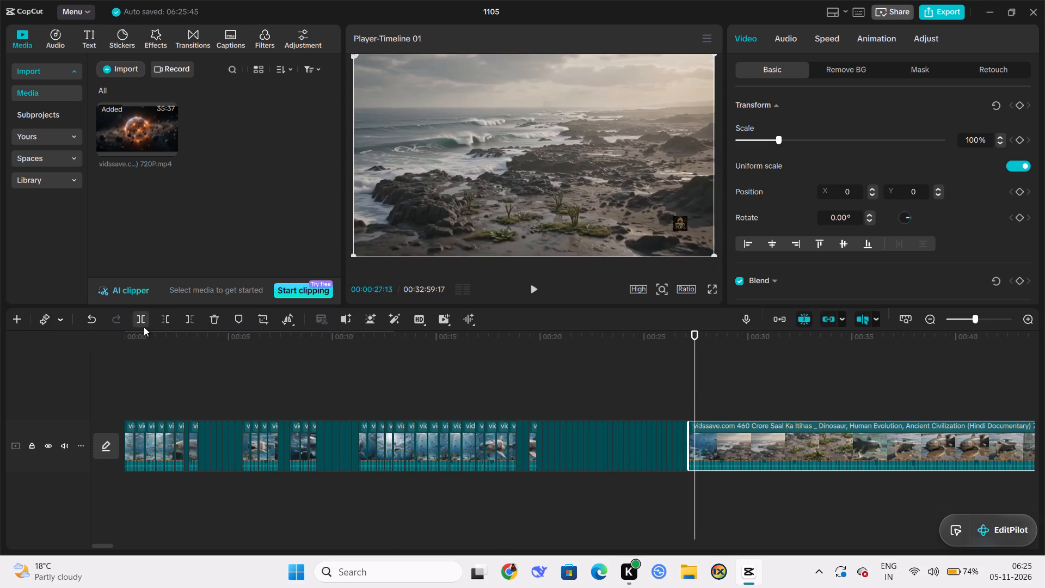
pyautogui.click(143, 327)
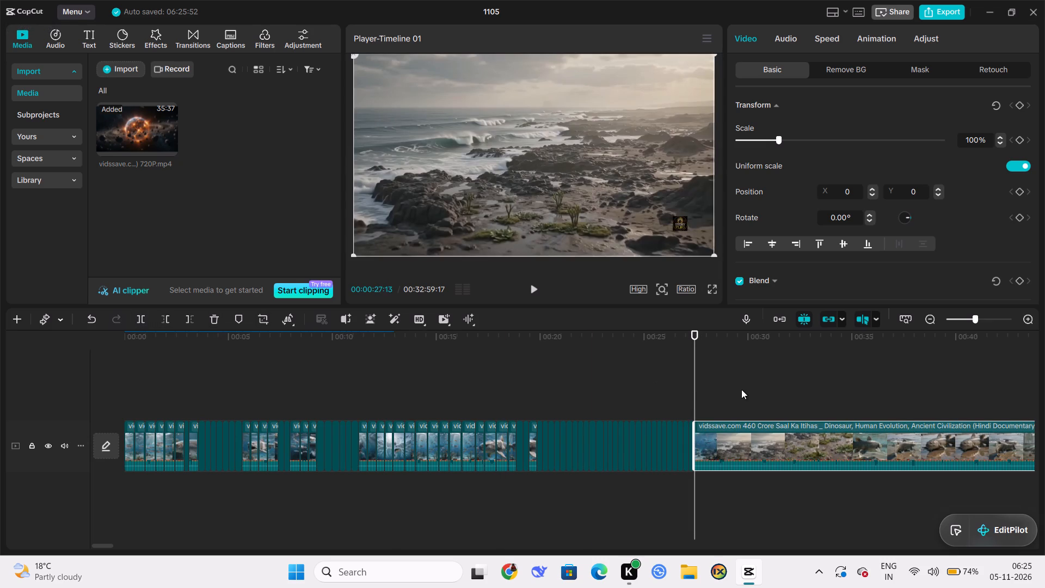
# Split the remaining long documentary clip at 00:00:27:21 and again at 00:00:27:27.
pyautogui.moveTo(694, 397); pyautogui.dragTo(698, 398)
pyautogui.moveTo(698, 398); pyautogui.dragTo(700, 399)
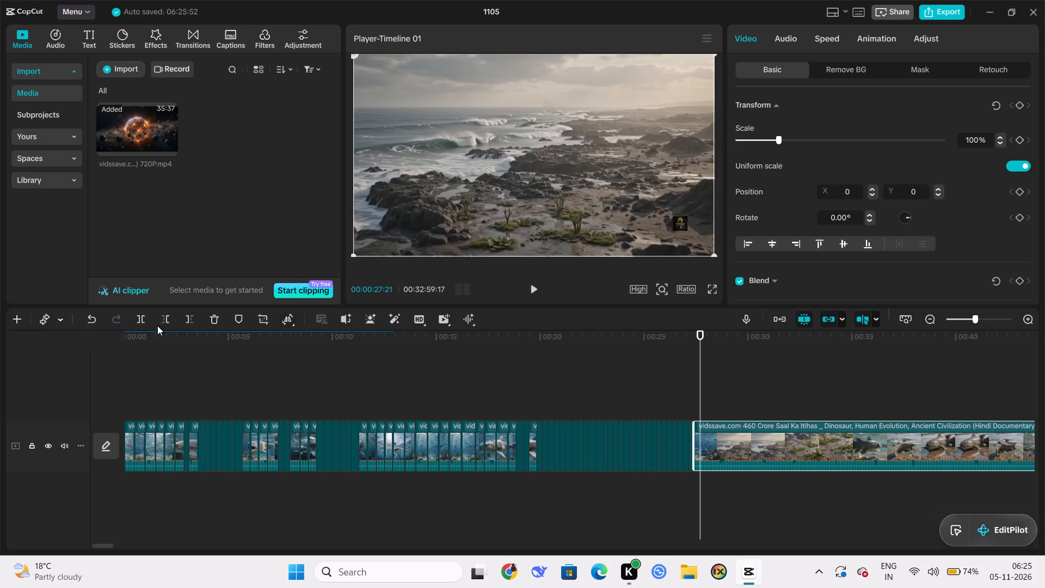
pyautogui.click(133, 321)
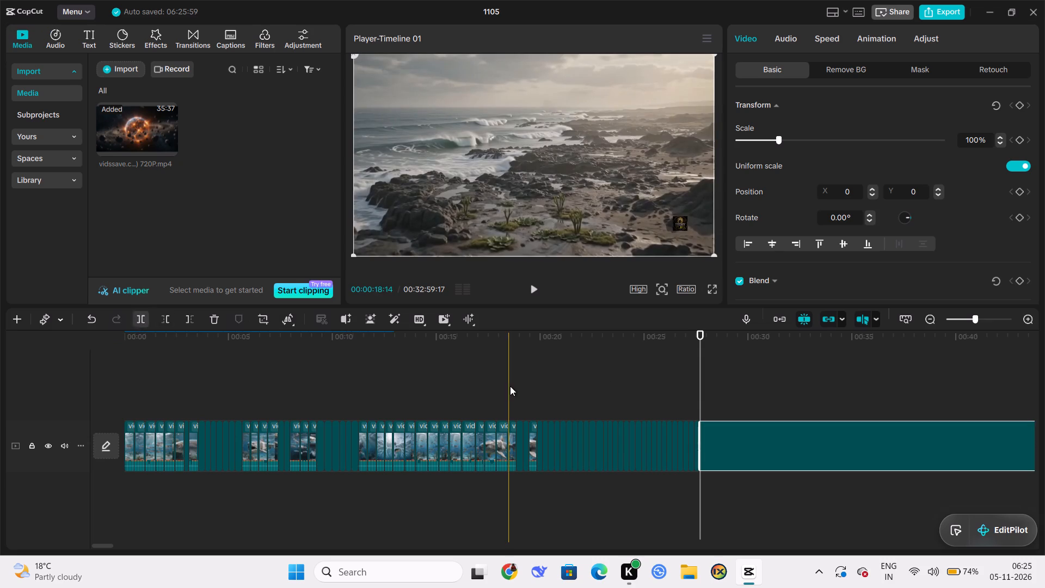
pyautogui.click(704, 399)
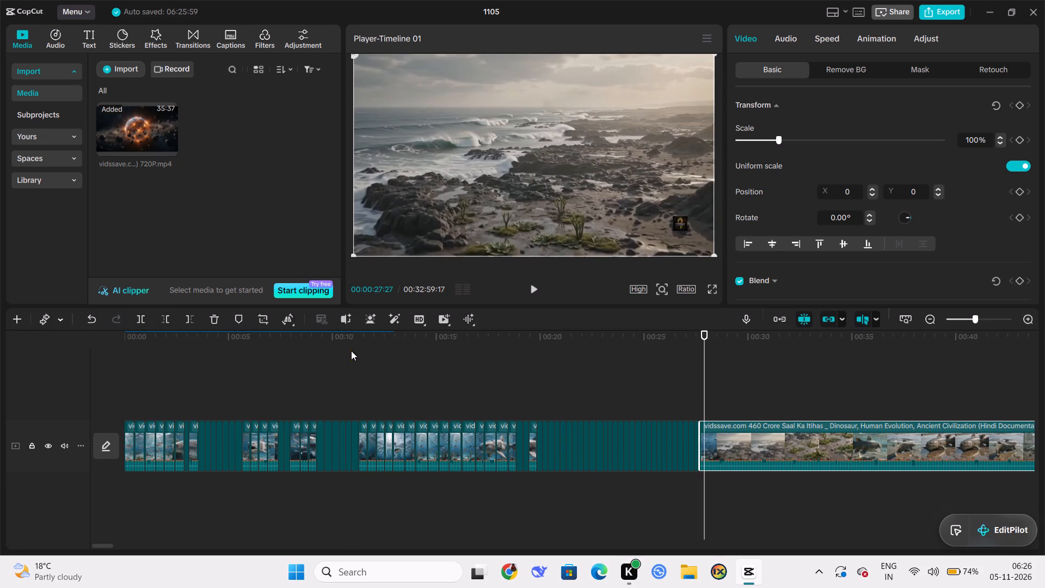
pyautogui.click(146, 318)
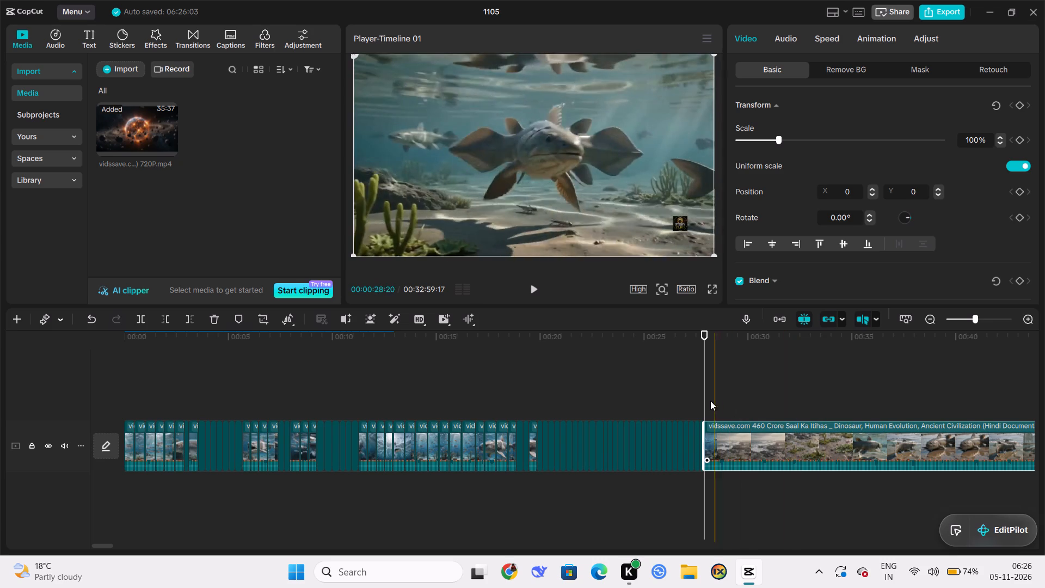
# Split the remaining long documentary clip at 00:00:28:05 and again at about 00:00:28:13.
pyautogui.moveTo(705, 397); pyautogui.dragTo(707, 397)
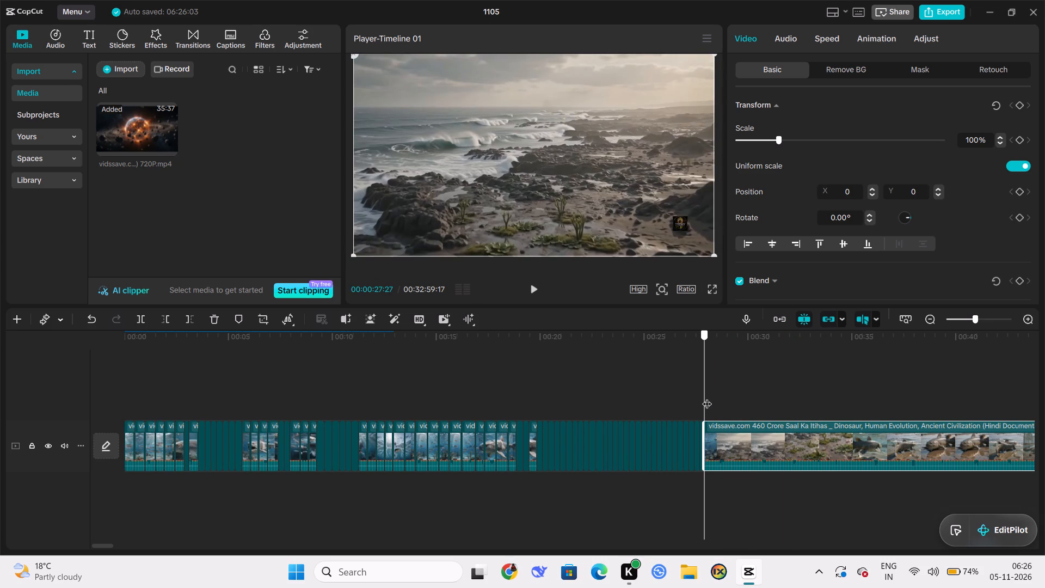
pyautogui.moveTo(707, 397); pyautogui.dragTo(710, 399)
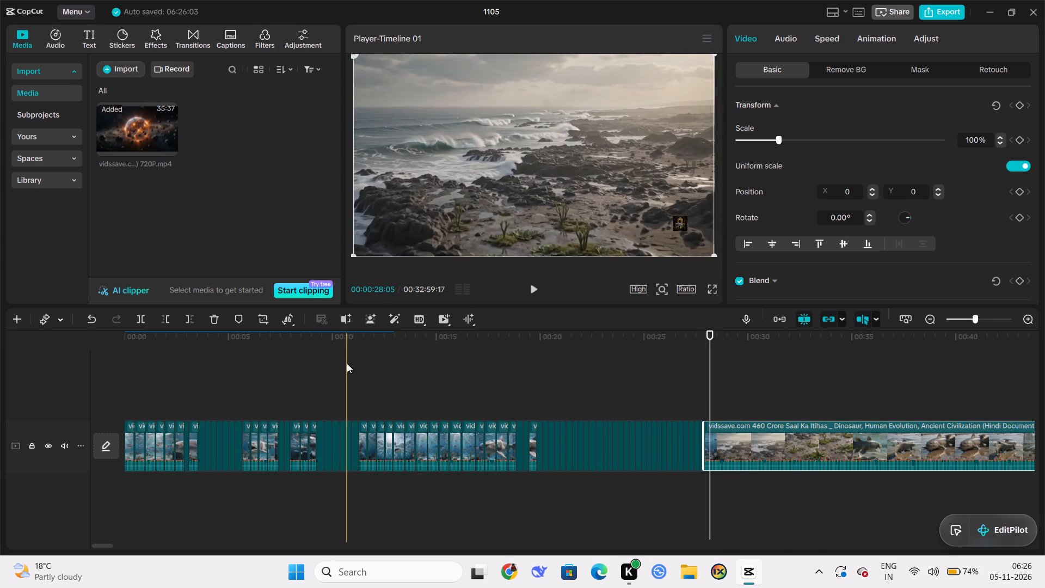
pyautogui.click(133, 317)
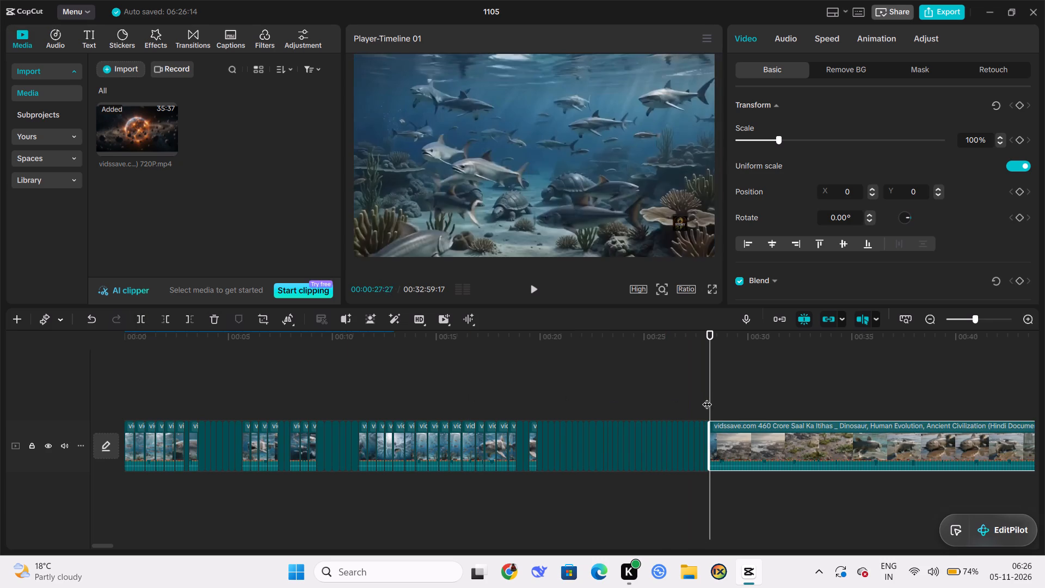
pyautogui.moveTo(709, 398); pyautogui.dragTo(714, 400)
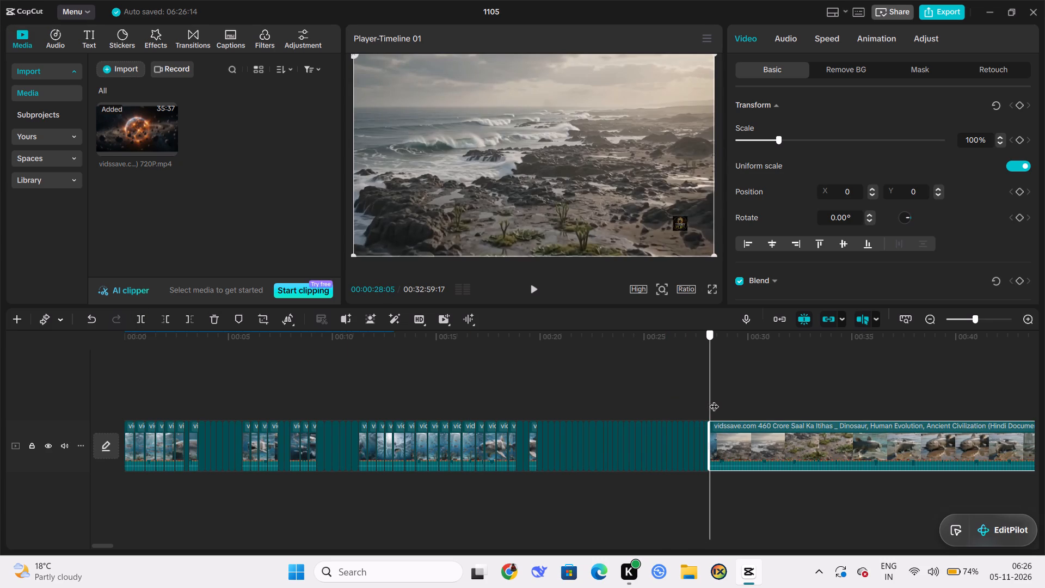
pyautogui.moveTo(714, 400); pyautogui.dragTo(716, 400)
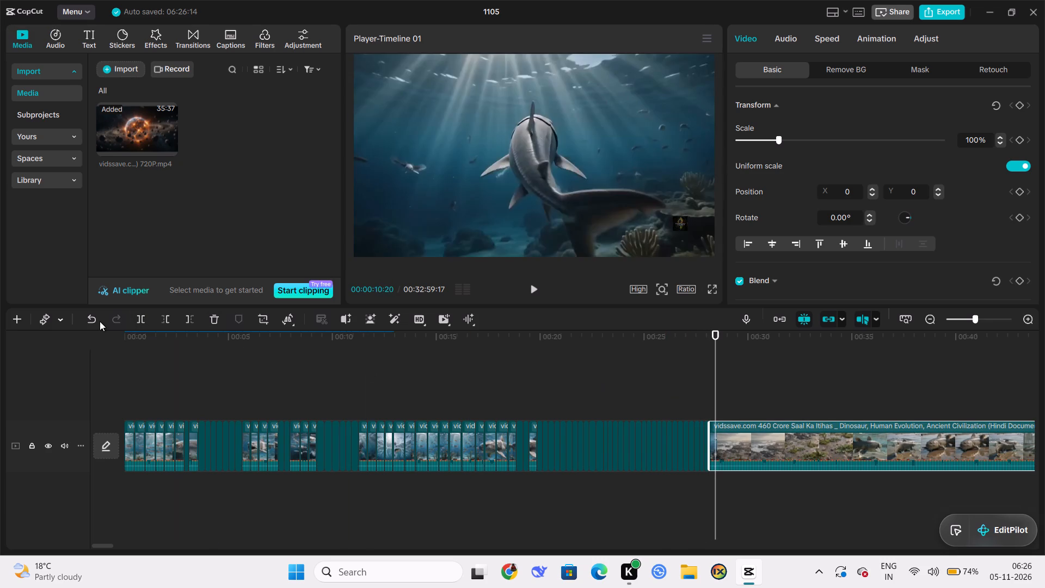
pyautogui.click(140, 321)
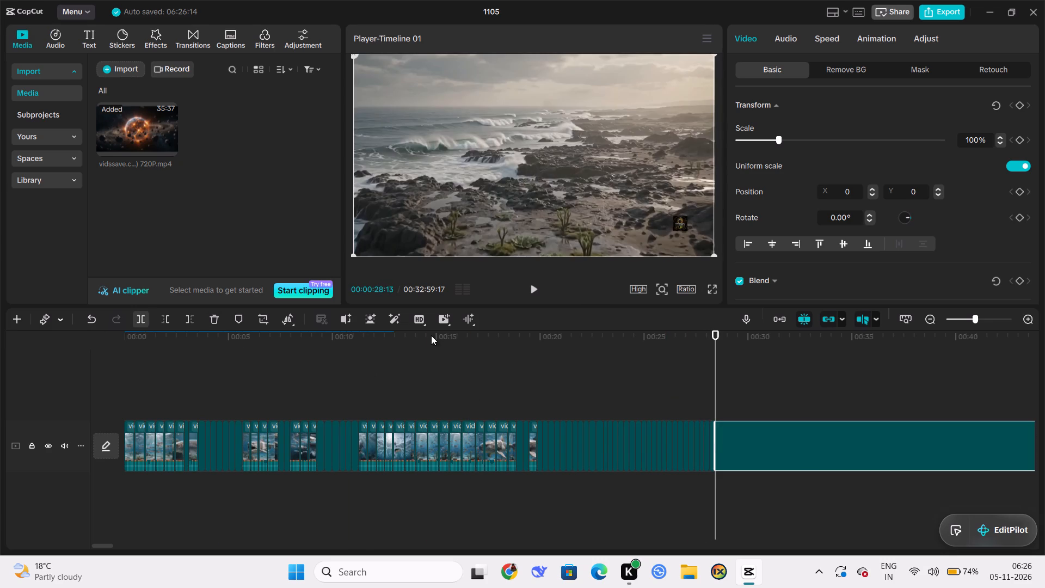
# Split the remaining long documentary clip at 00:00:28:21 and again at 00:00:28:28.
pyautogui.click(717, 403)
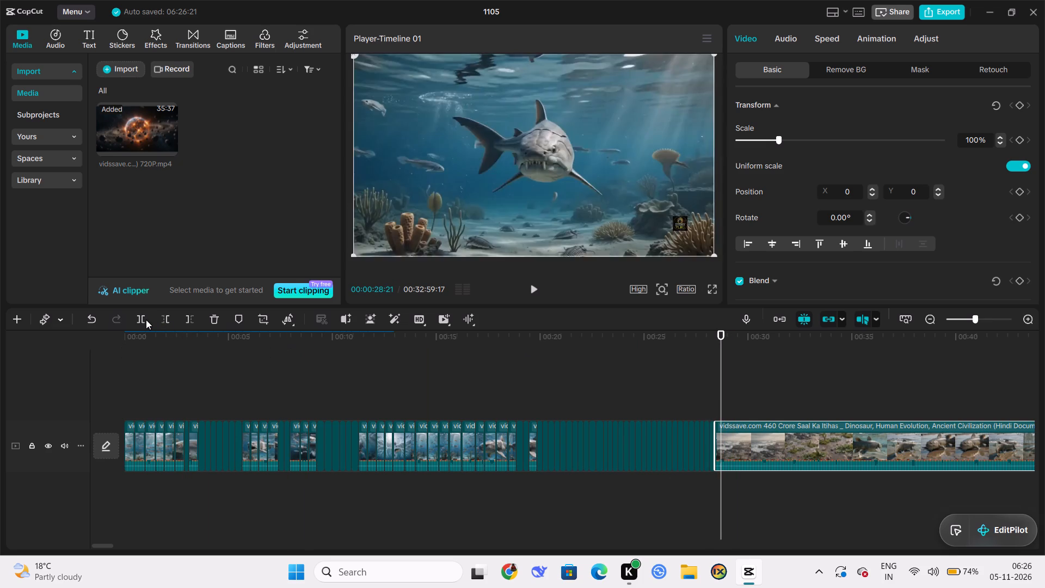
pyautogui.click(146, 320)
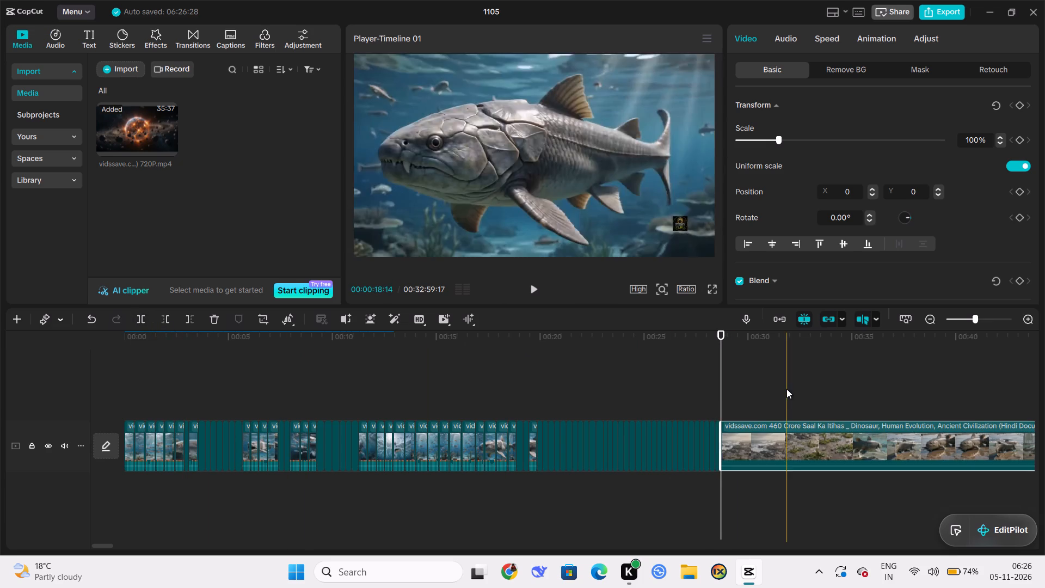
pyautogui.moveTo(720, 403); pyautogui.dragTo(724, 405)
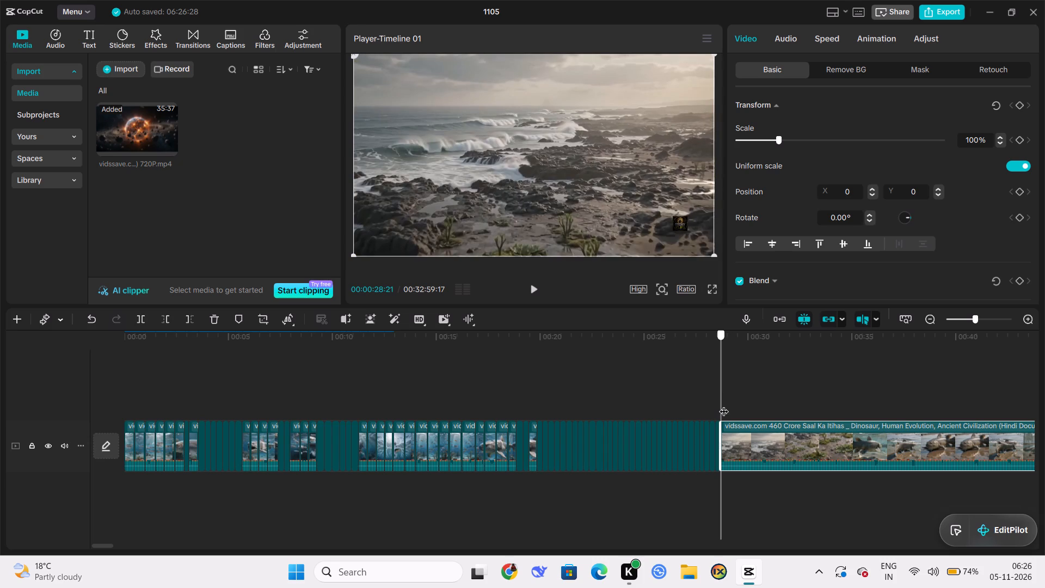
pyautogui.moveTo(724, 405); pyautogui.dragTo(726, 404)
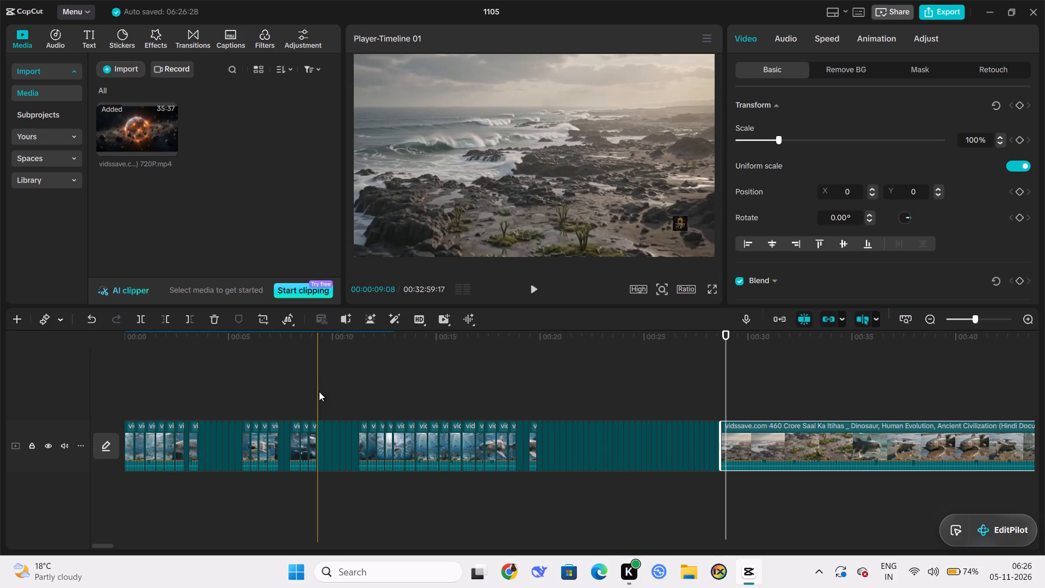
pyautogui.click(136, 322)
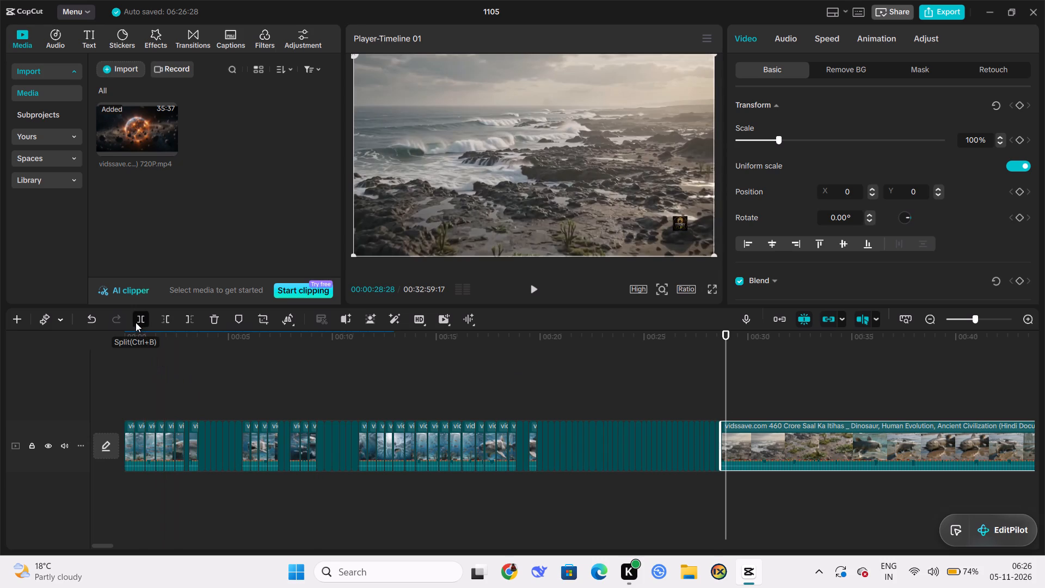
# Split the remaining long documentary clip at 00:00:29:05.
pyautogui.click(727, 399)
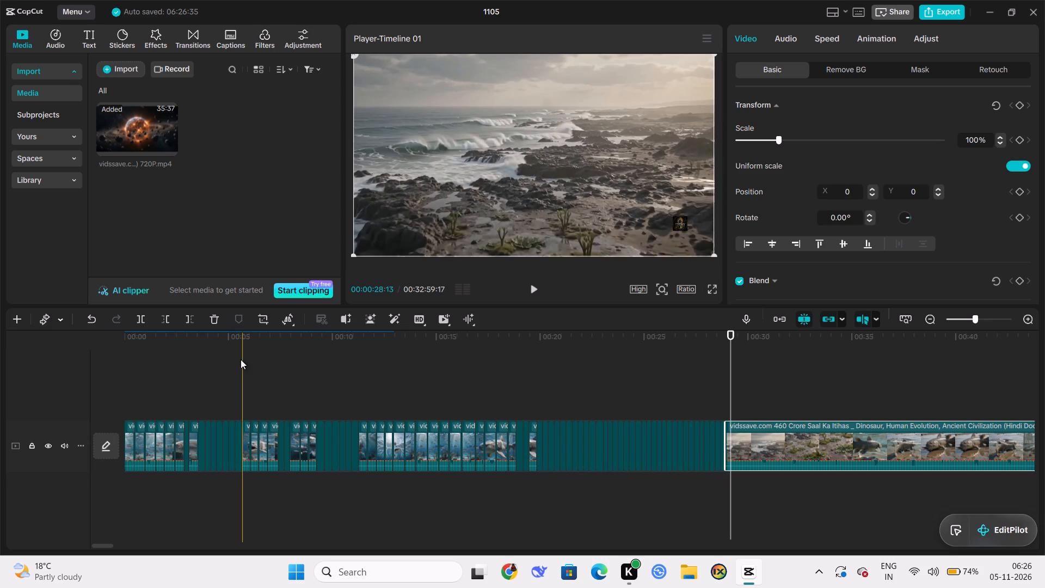
pyautogui.click(144, 316)
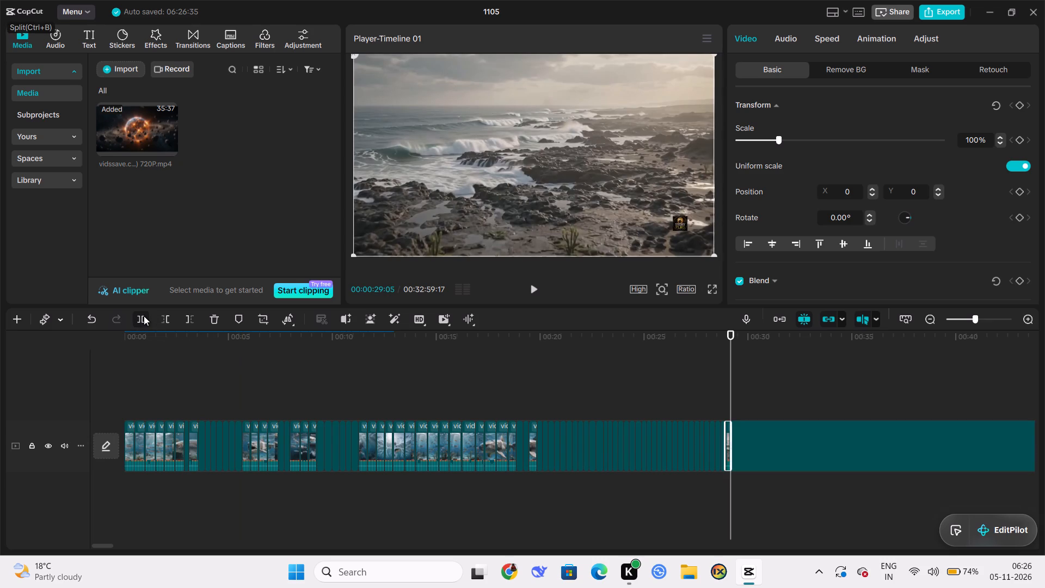
# Split the remaining long documentary clip at 00:00:29:11 and again at 00:00:29:17.
pyautogui.click(731, 402)
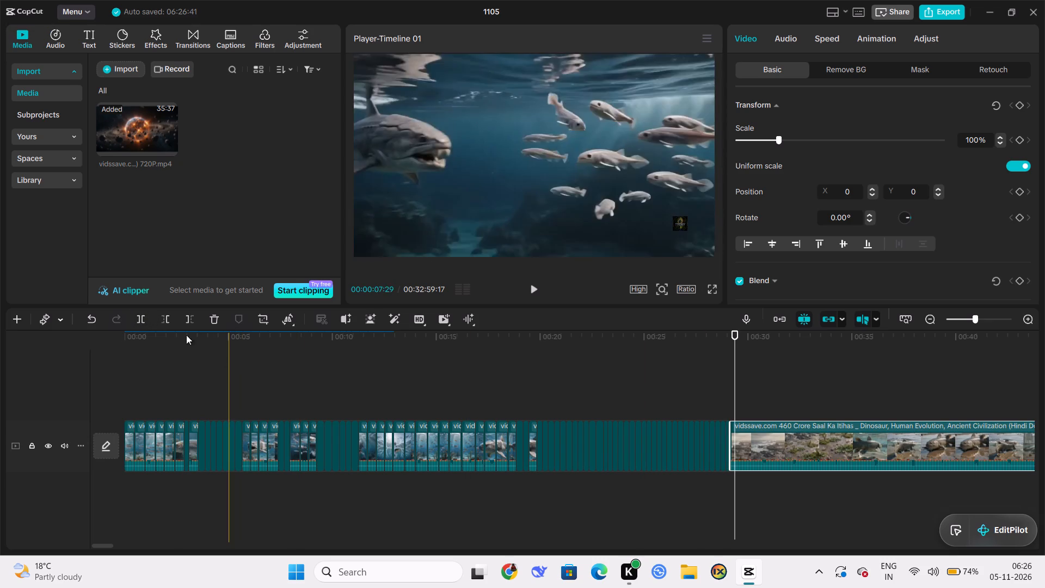
pyautogui.click(142, 320)
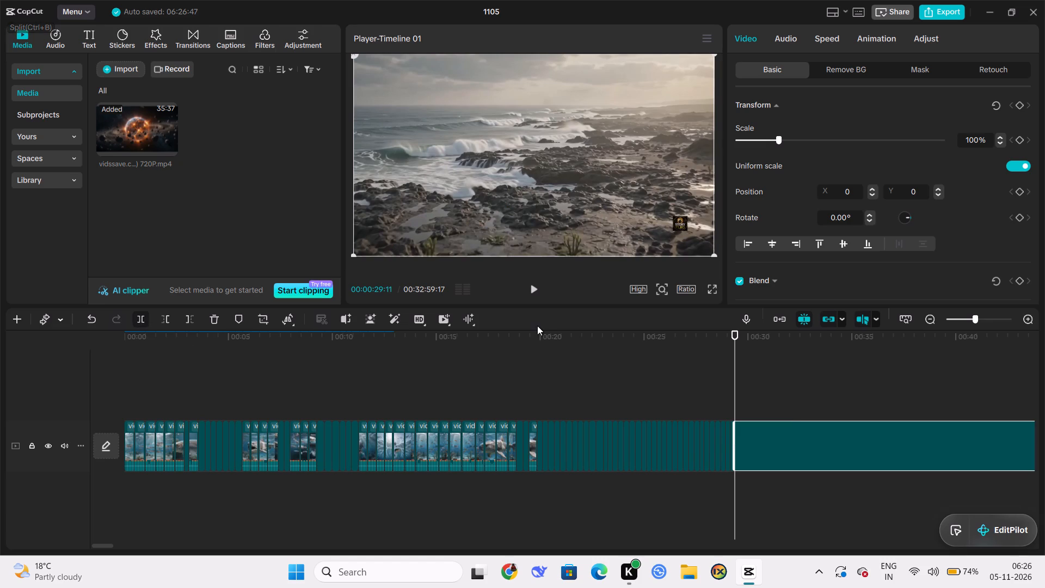
pyautogui.click(736, 391)
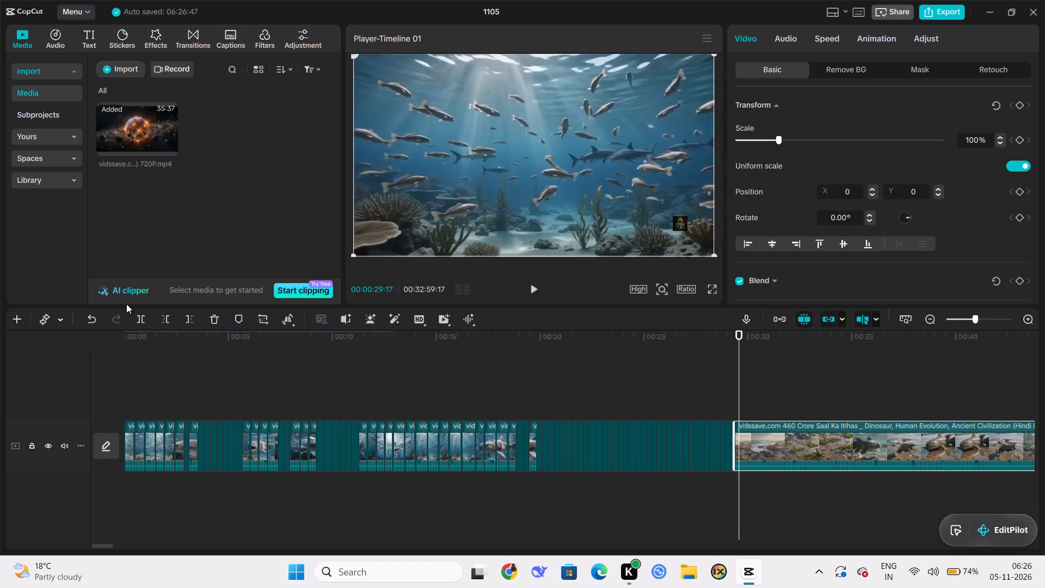
pyautogui.click(139, 321)
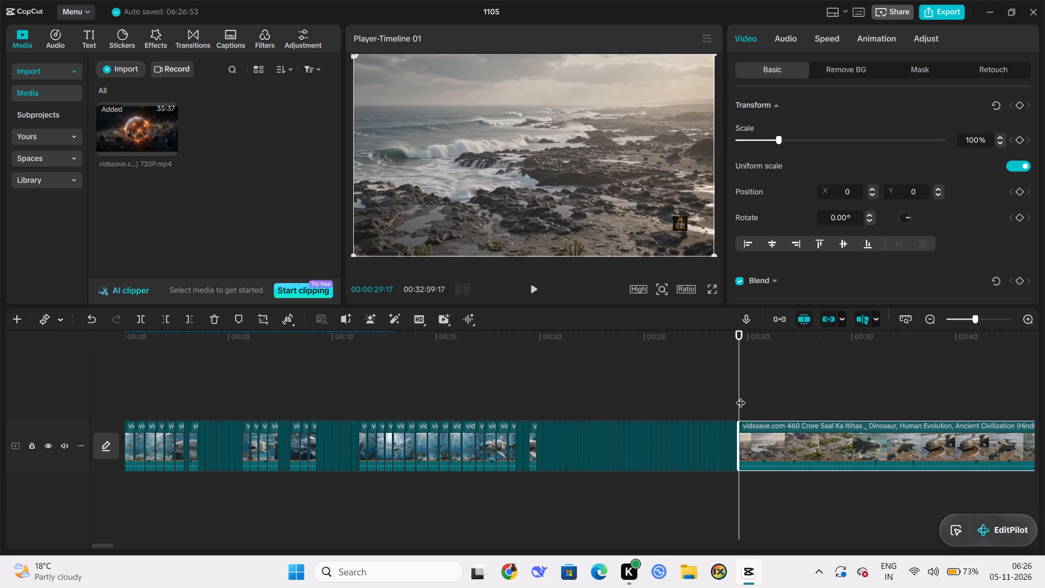
# Split the remaining long documentary clip at about 00:00:29:24 and again at 00:00:30:05.
pyautogui.moveTo(739, 396); pyautogui.dragTo(744, 397)
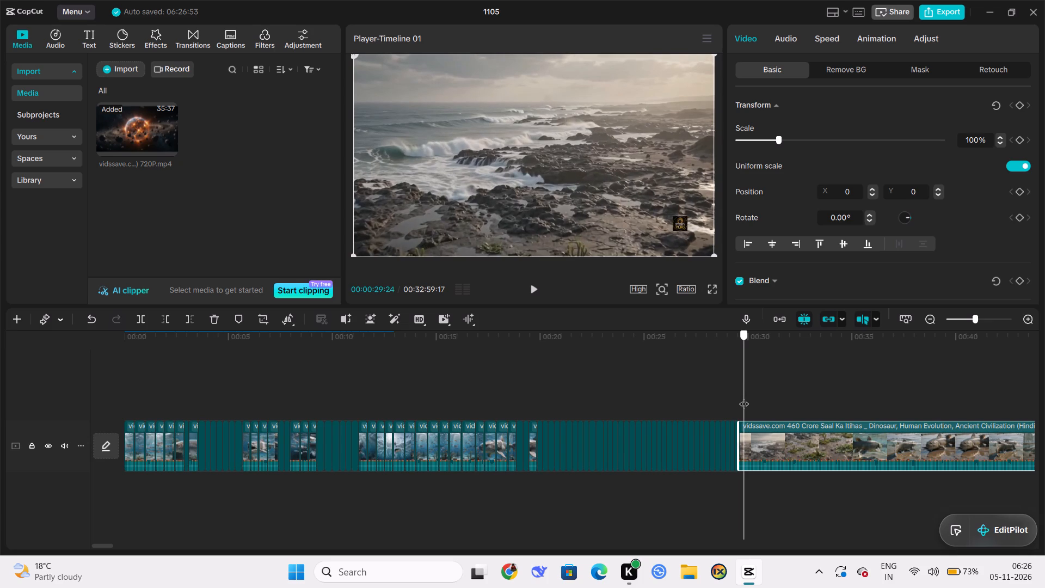
pyautogui.moveTo(744, 397); pyautogui.dragTo(745, 397)
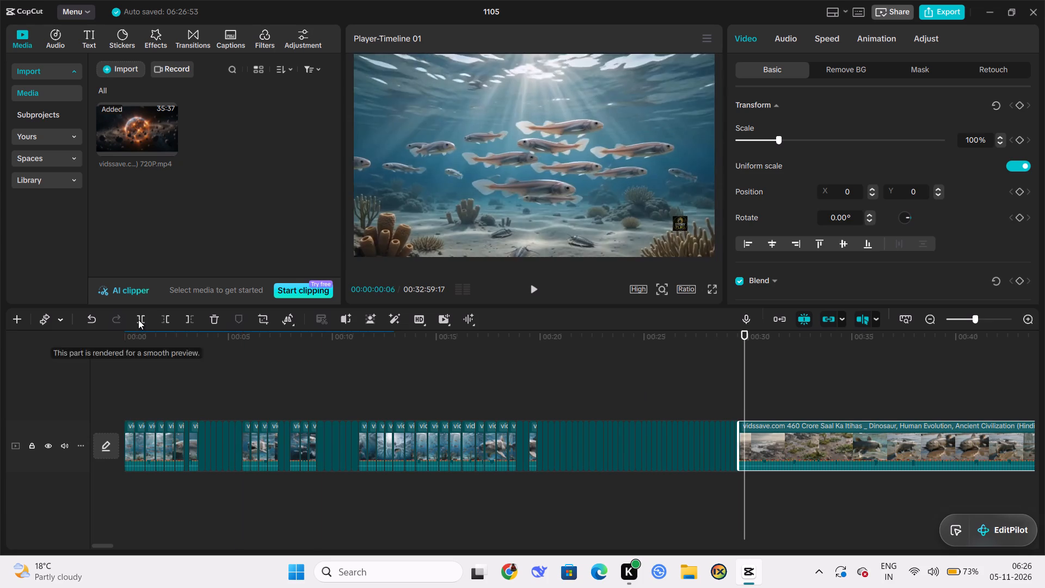
pyautogui.click(138, 320)
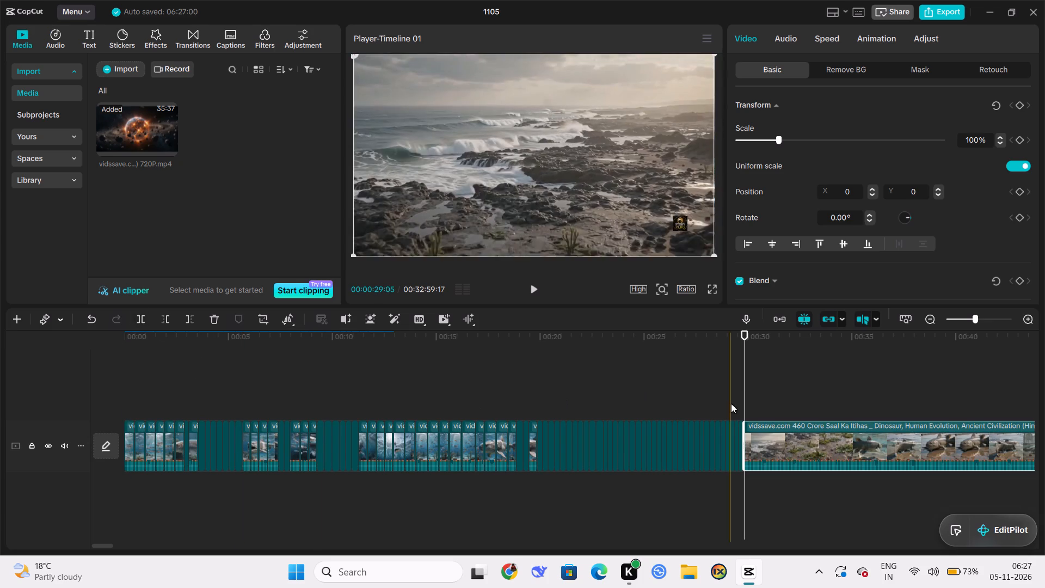
pyautogui.moveTo(746, 393); pyautogui.dragTo(751, 396)
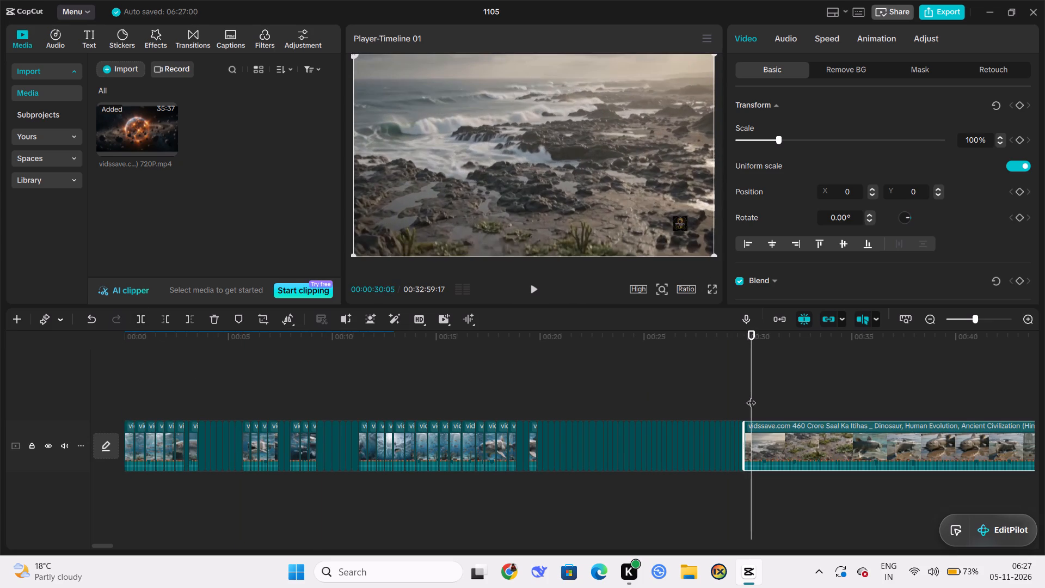
pyautogui.click(144, 317)
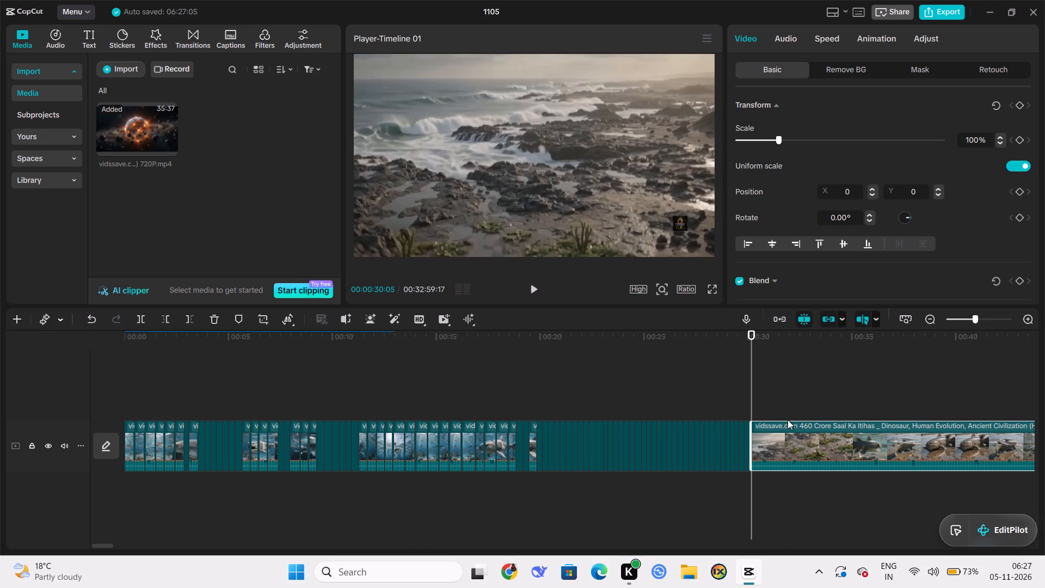
# Split the remaining long documentary clip at 00:00:30:13.
pyautogui.moveTo(750, 407); pyautogui.dragTo(755, 407)
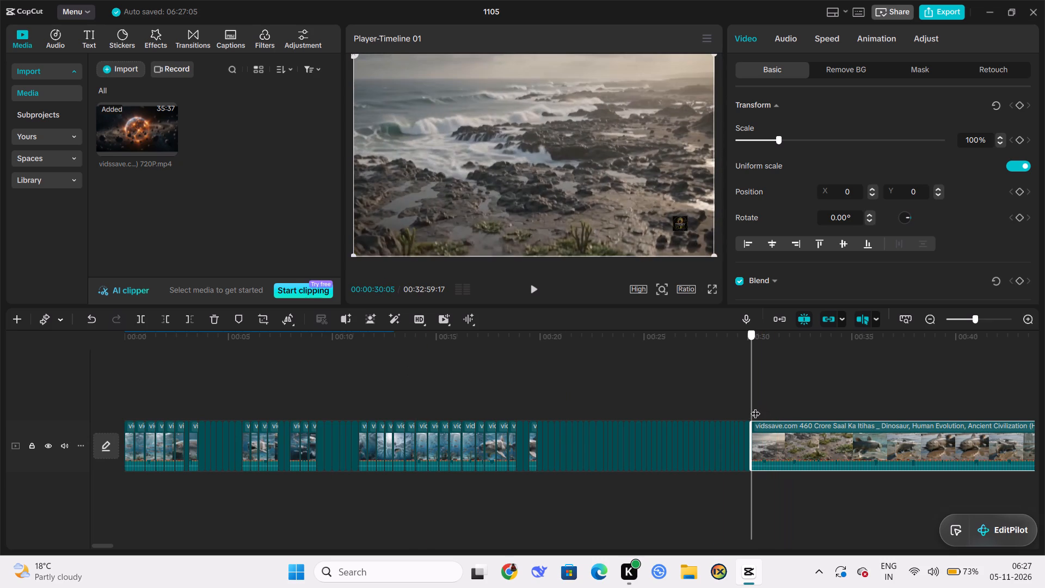
pyautogui.moveTo(755, 407); pyautogui.dragTo(757, 406)
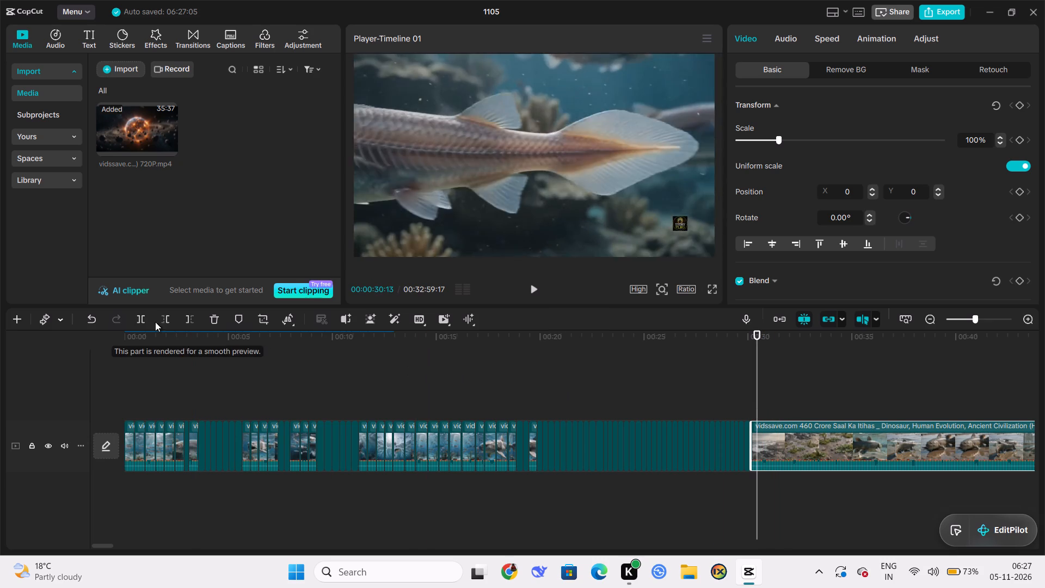
pyautogui.click(144, 316)
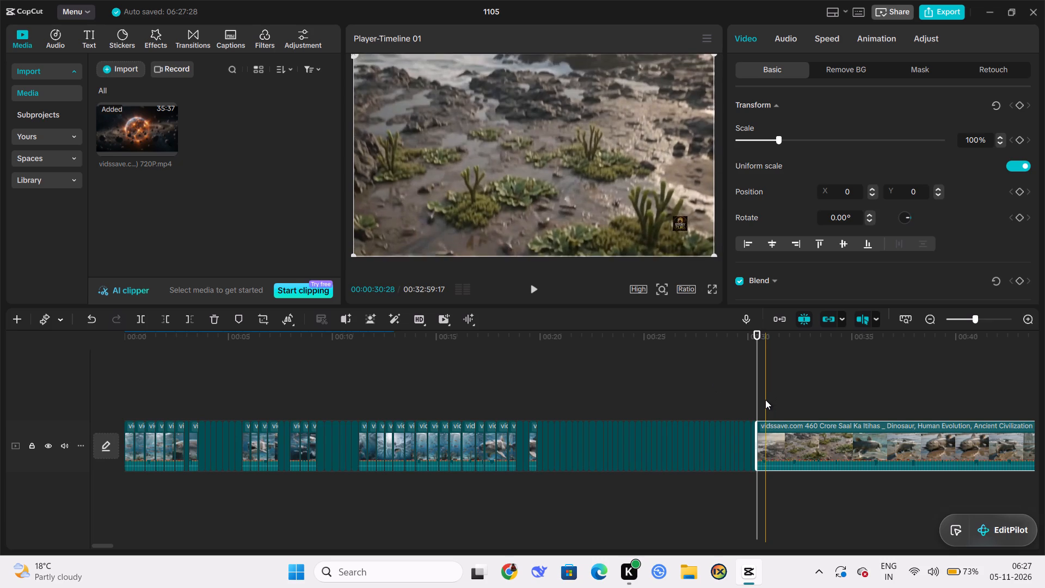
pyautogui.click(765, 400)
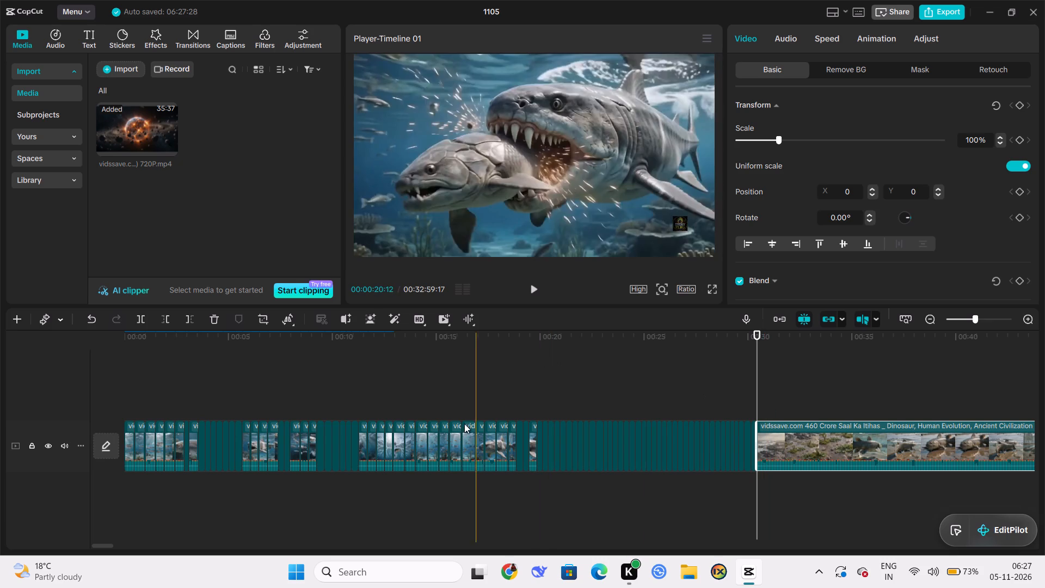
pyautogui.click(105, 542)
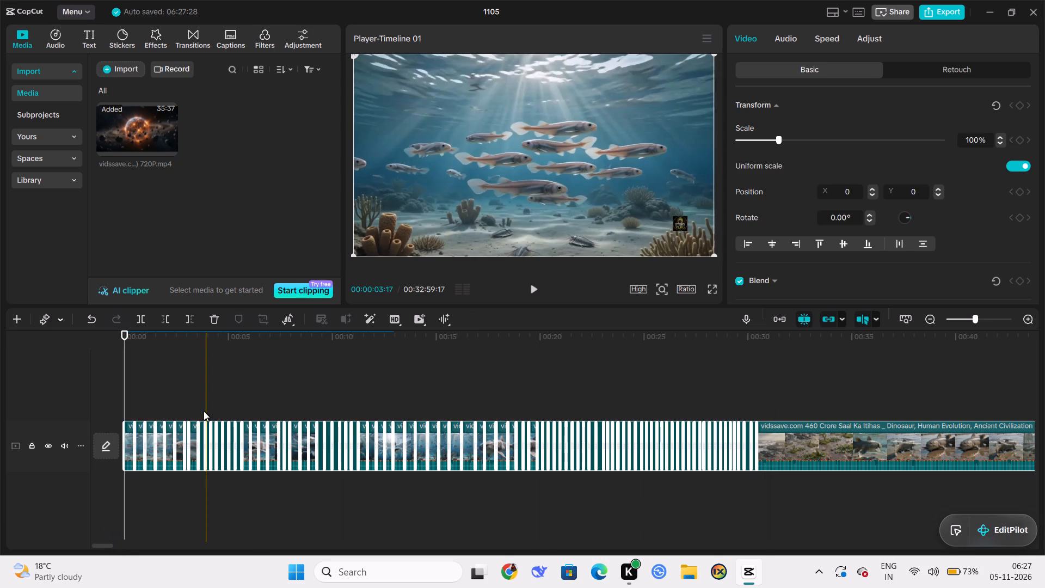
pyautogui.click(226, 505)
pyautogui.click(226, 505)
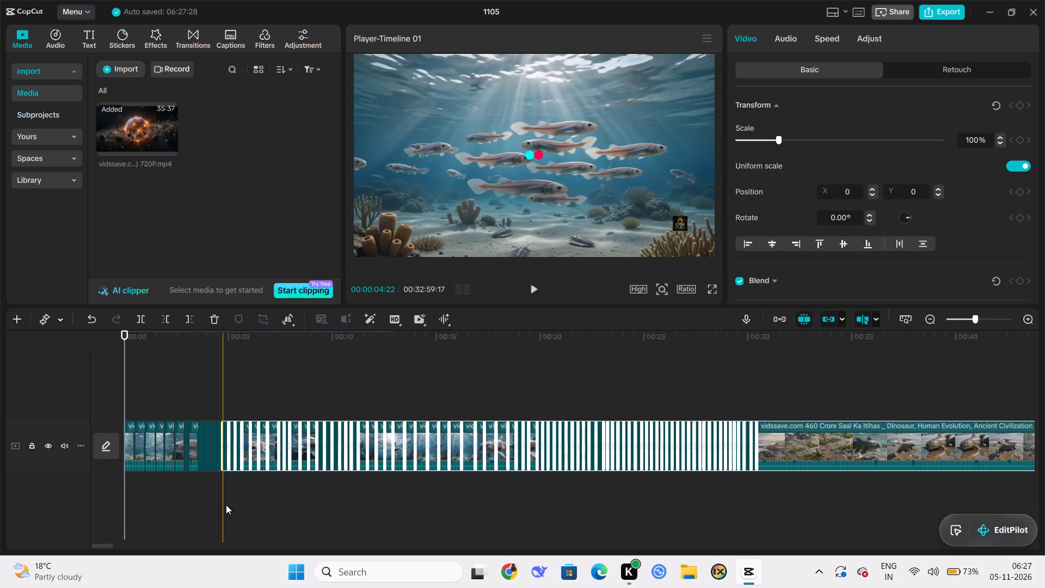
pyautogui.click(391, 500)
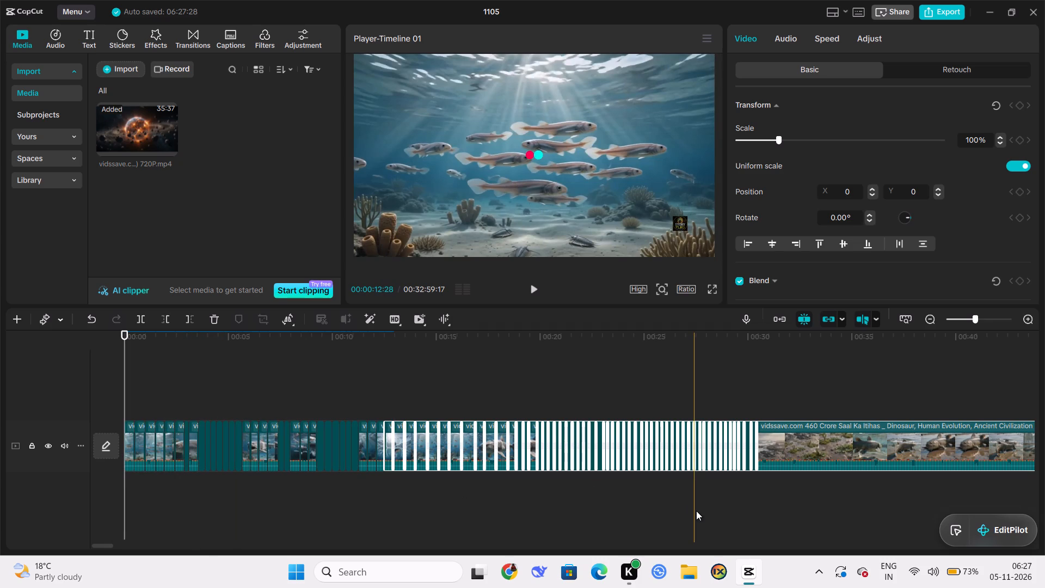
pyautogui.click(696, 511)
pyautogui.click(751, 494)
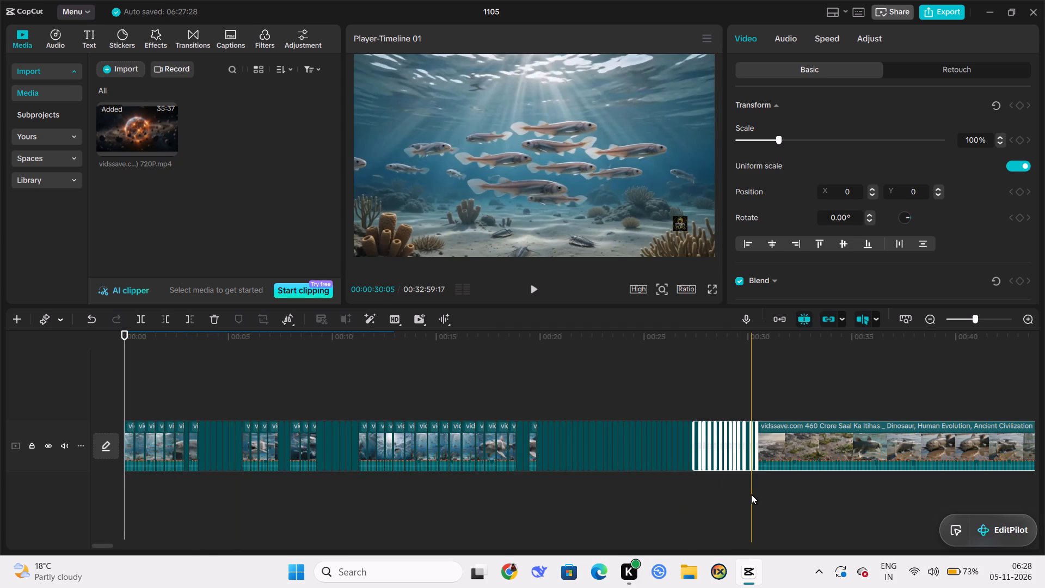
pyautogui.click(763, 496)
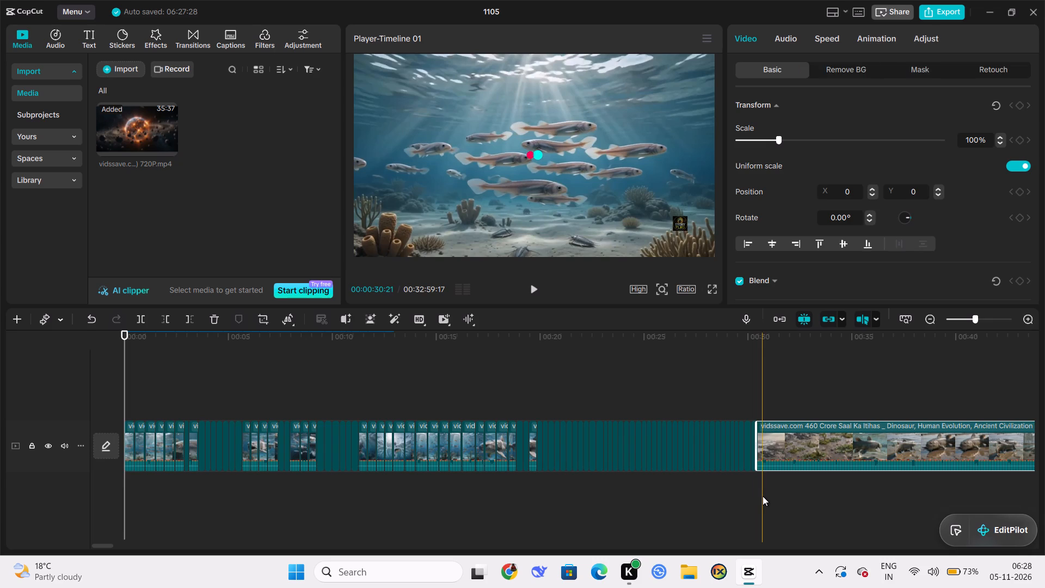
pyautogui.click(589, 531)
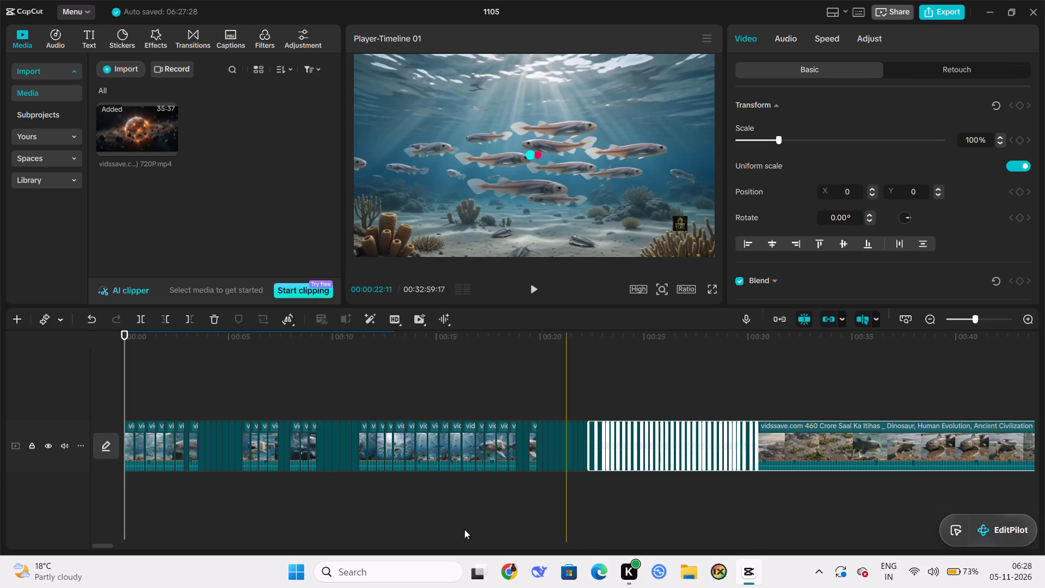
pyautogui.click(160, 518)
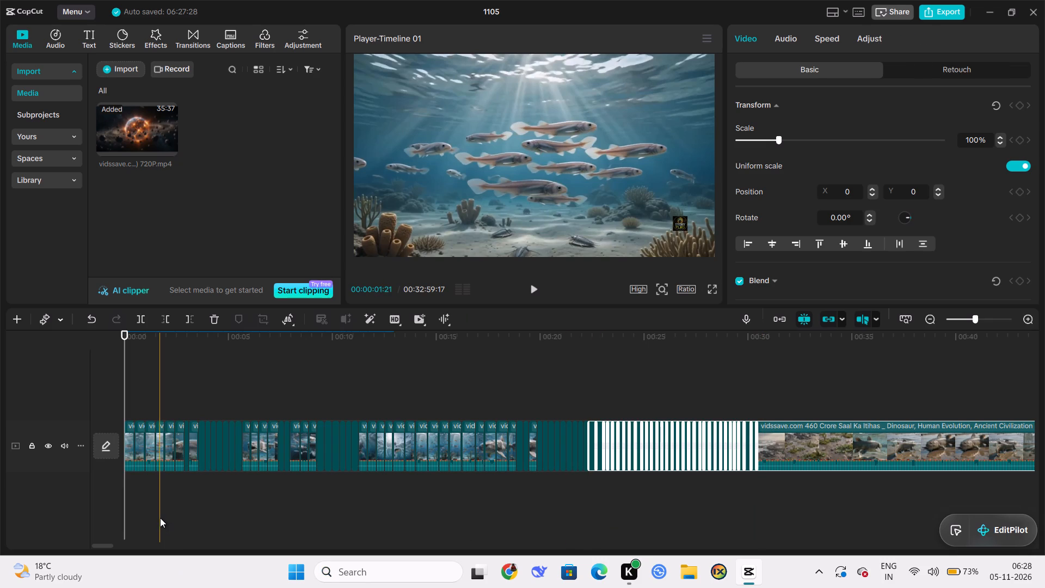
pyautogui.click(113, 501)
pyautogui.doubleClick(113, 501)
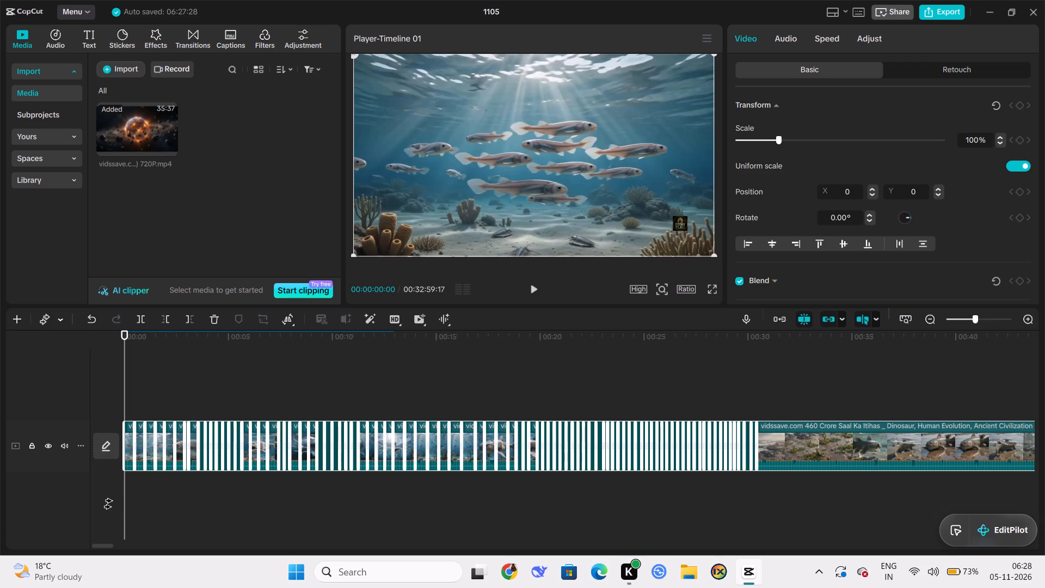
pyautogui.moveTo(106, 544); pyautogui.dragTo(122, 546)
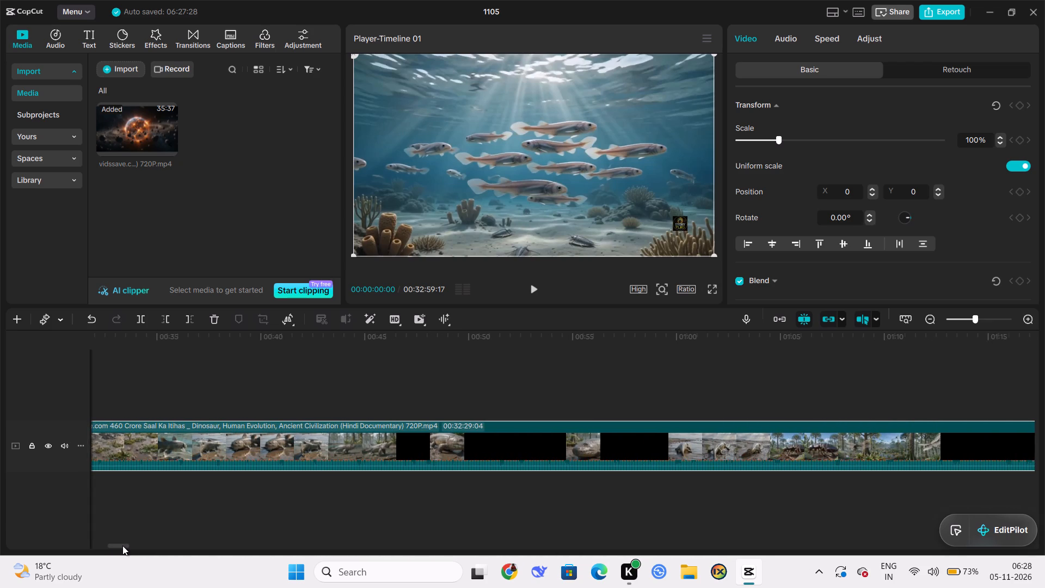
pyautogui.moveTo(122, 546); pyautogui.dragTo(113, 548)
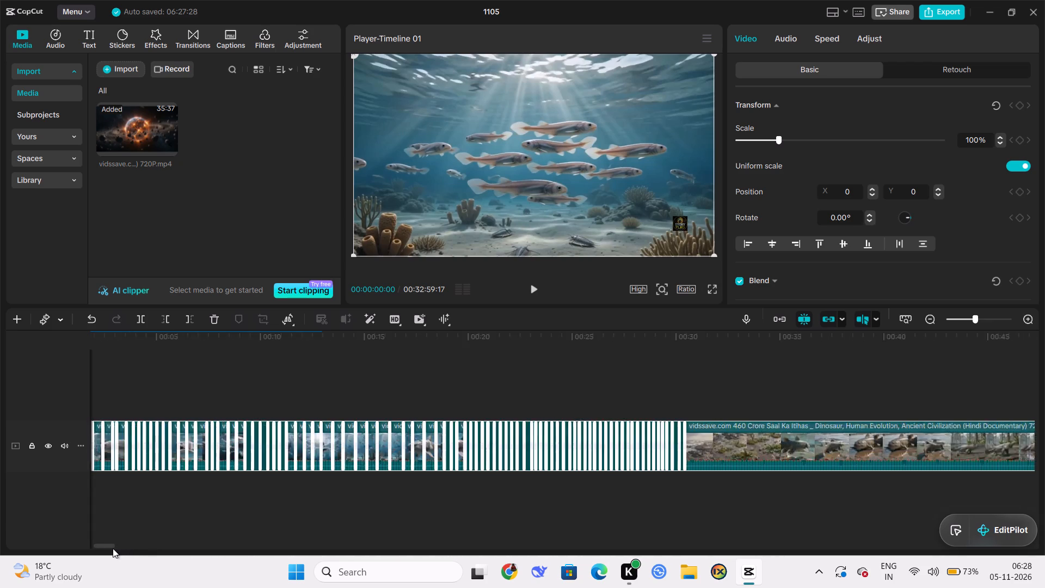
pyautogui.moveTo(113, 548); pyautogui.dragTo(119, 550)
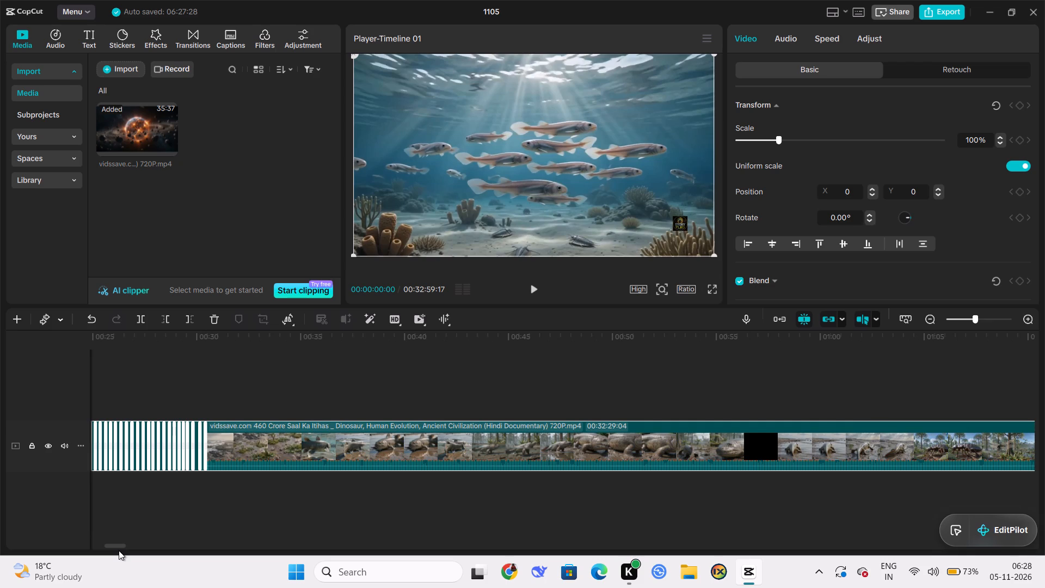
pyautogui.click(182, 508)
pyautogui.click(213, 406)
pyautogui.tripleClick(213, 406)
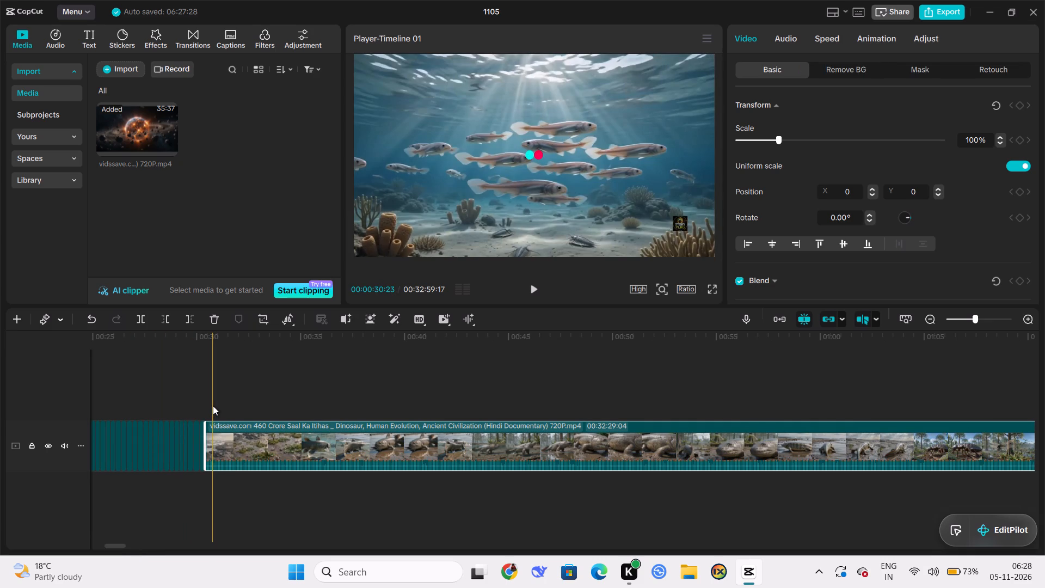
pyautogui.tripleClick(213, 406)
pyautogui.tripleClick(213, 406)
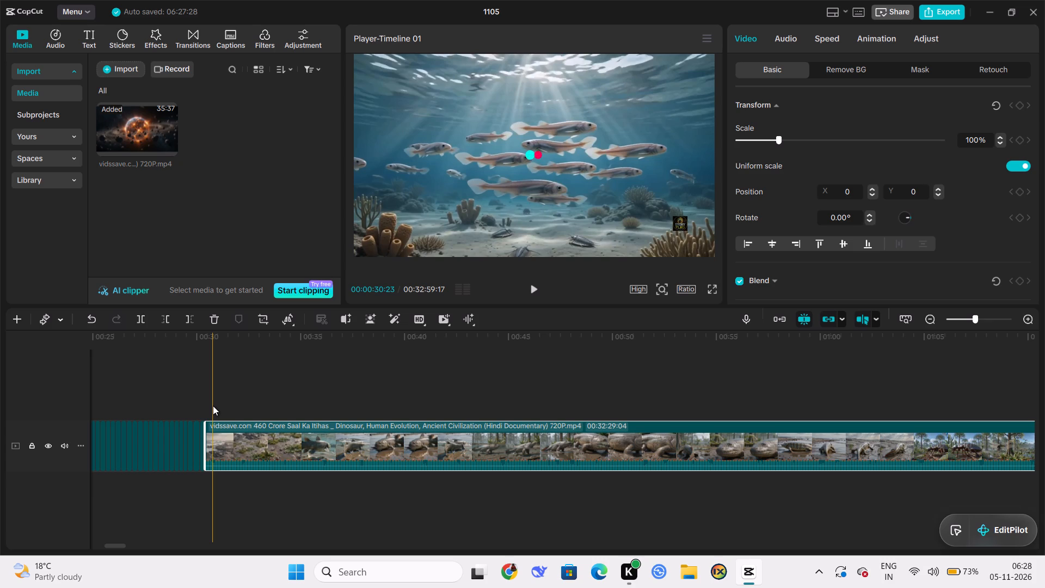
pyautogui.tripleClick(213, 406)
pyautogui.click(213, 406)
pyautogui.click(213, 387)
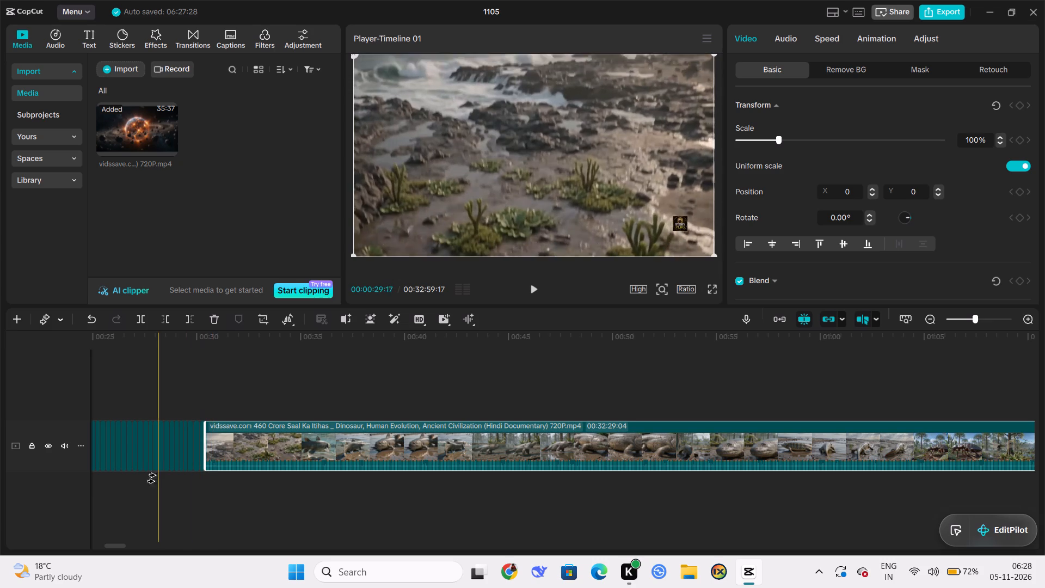
# Scrub from the timeline's start through the finished cuts and into the uncut documentary clip to review the footage.
pyautogui.moveTo(116, 543); pyautogui.dragTo(73, 548)
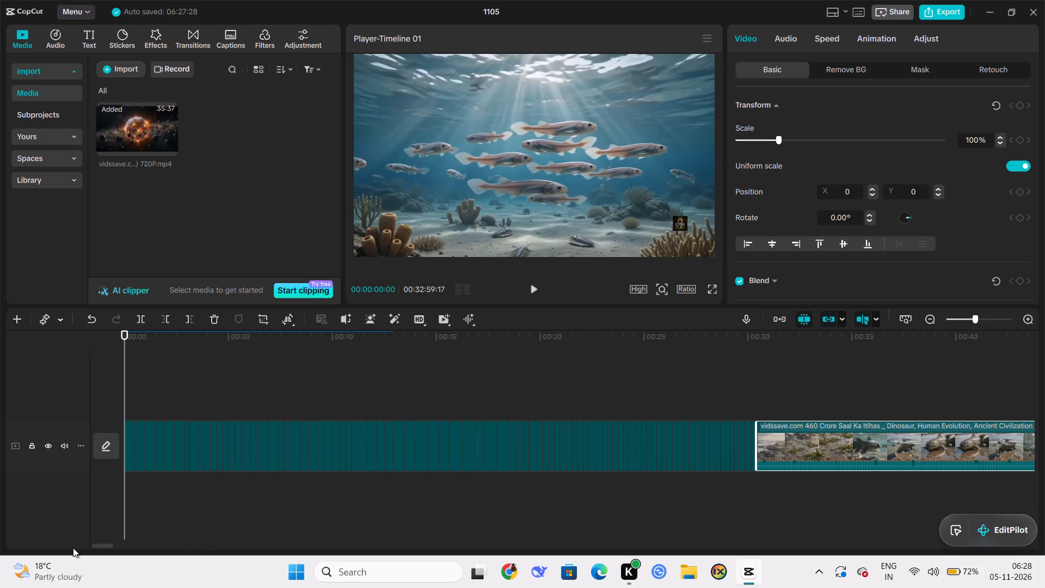
pyautogui.moveTo(73, 548); pyautogui.dragTo(67, 548)
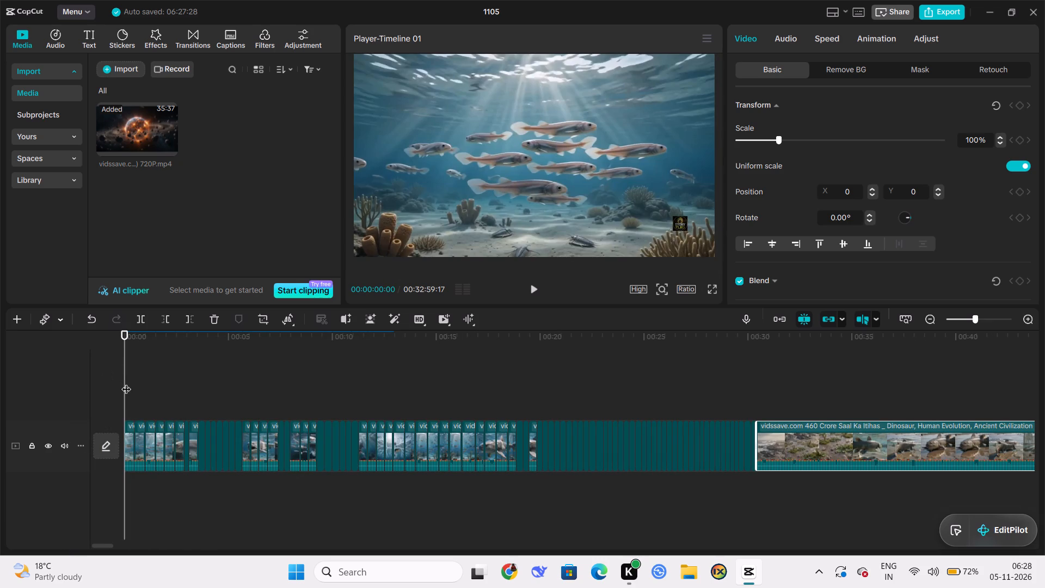
pyautogui.moveTo(126, 382); pyautogui.dragTo(266, 497)
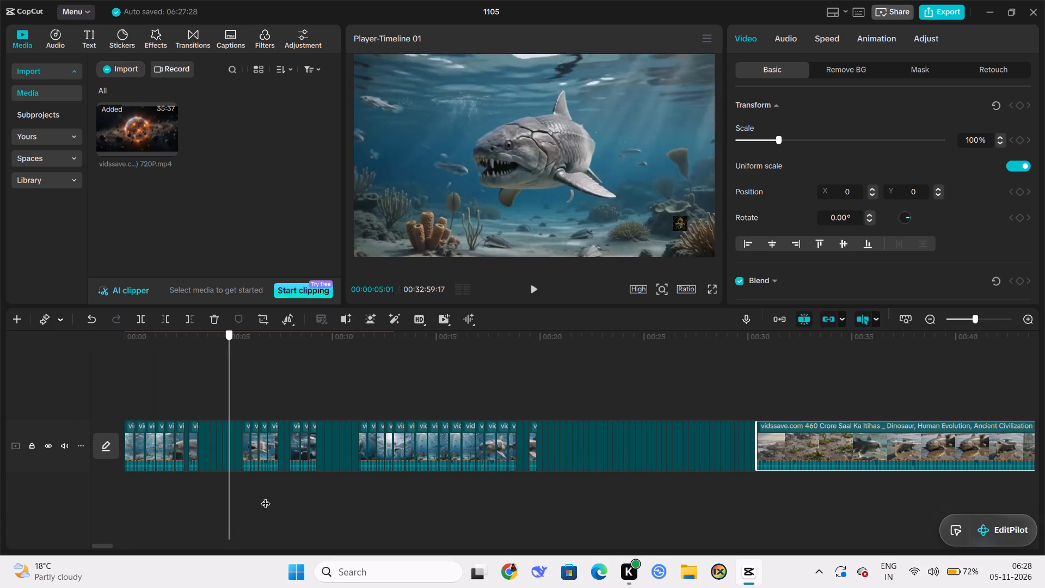
pyautogui.moveTo(266, 497); pyautogui.dragTo(509, 510)
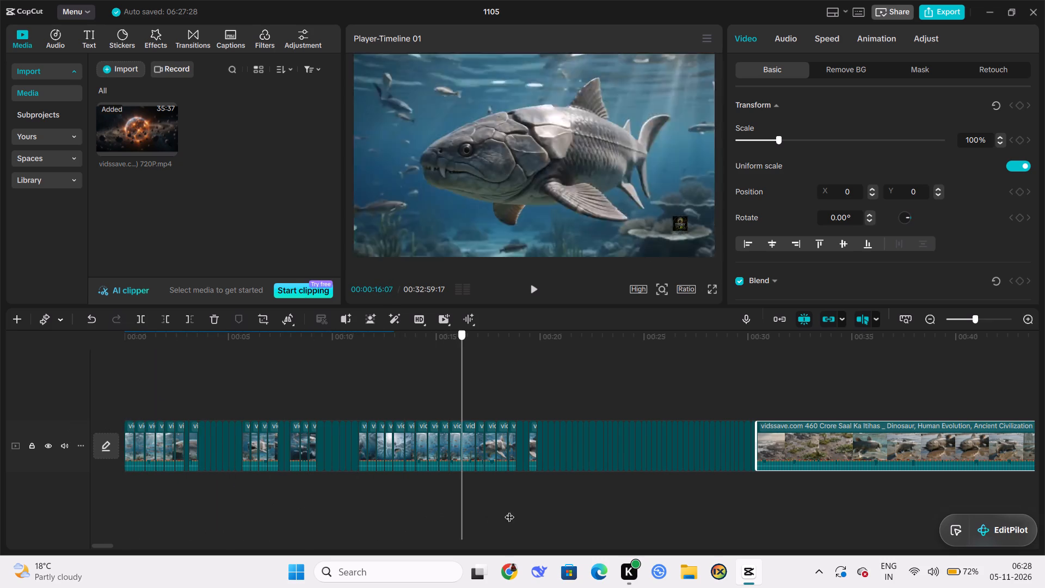
pyautogui.moveTo(509, 510); pyautogui.dragTo(750, 510)
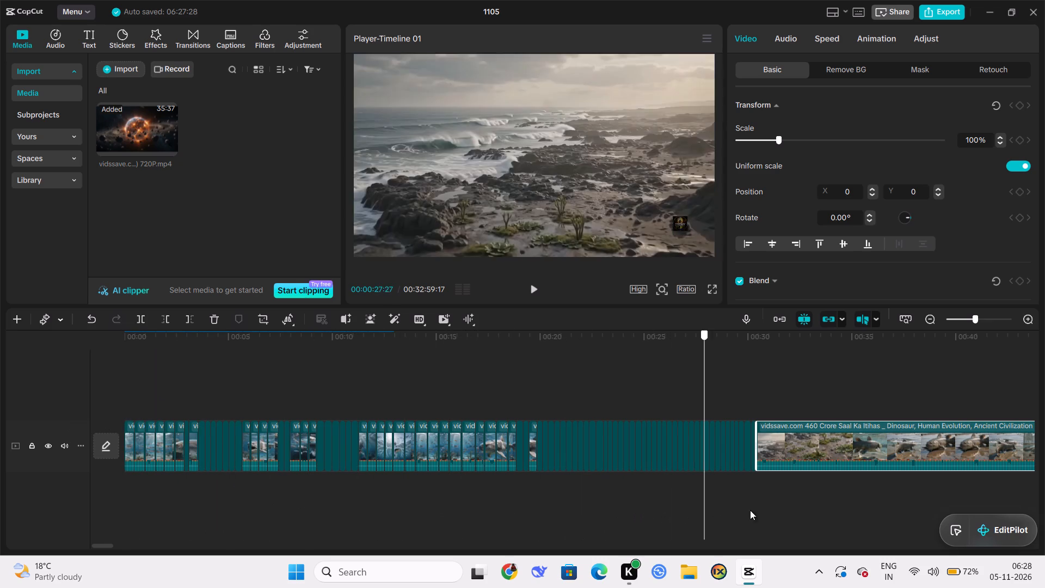
pyautogui.moveTo(750, 510); pyautogui.dragTo(789, 503)
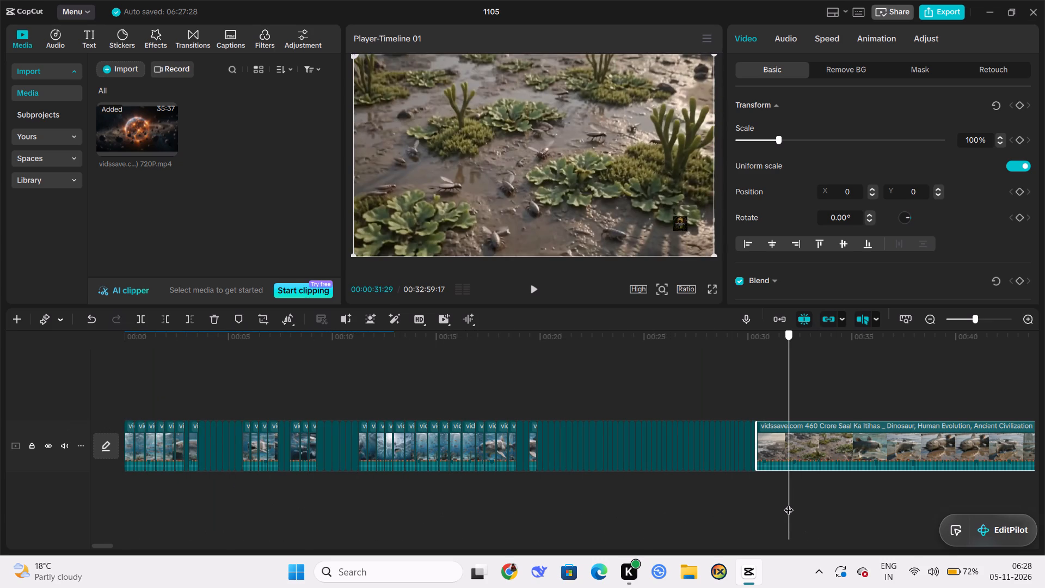
pyautogui.moveTo(789, 503); pyautogui.dragTo(1036, 510)
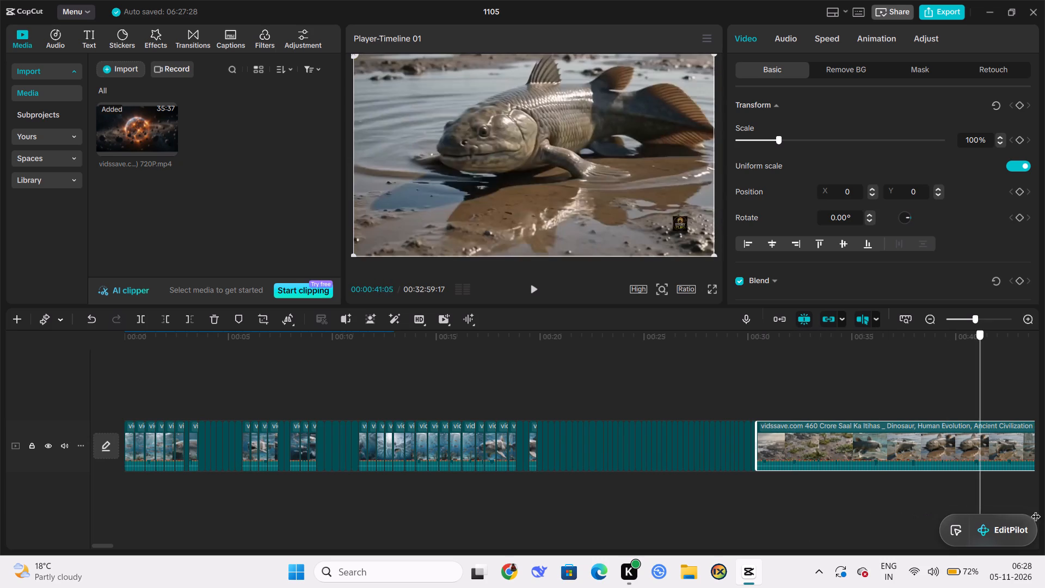
pyautogui.moveTo(1036, 510); pyautogui.dragTo(1044, 510)
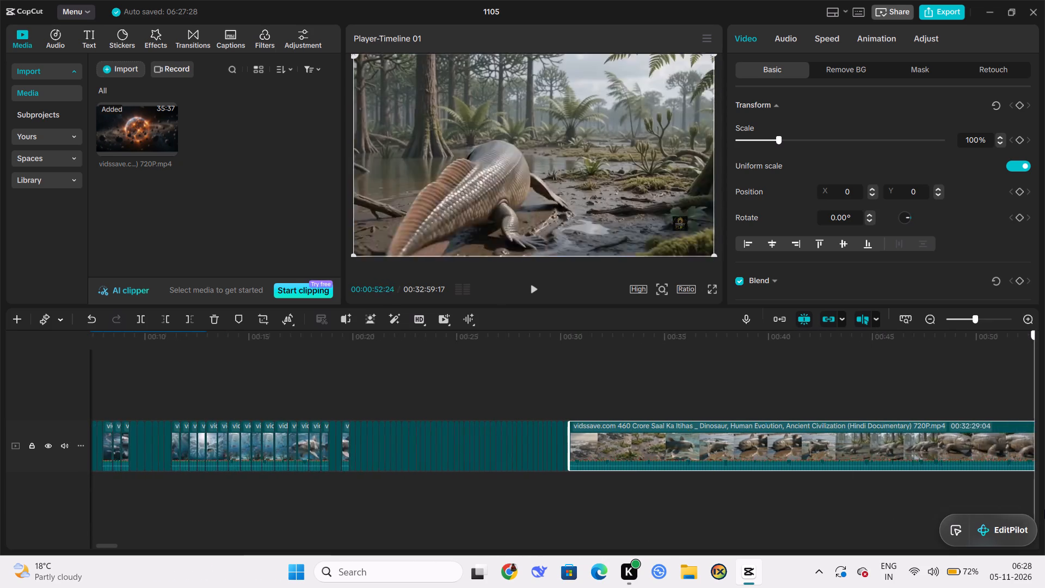
pyautogui.moveTo(1044, 510); pyautogui.dragTo(543, 438)
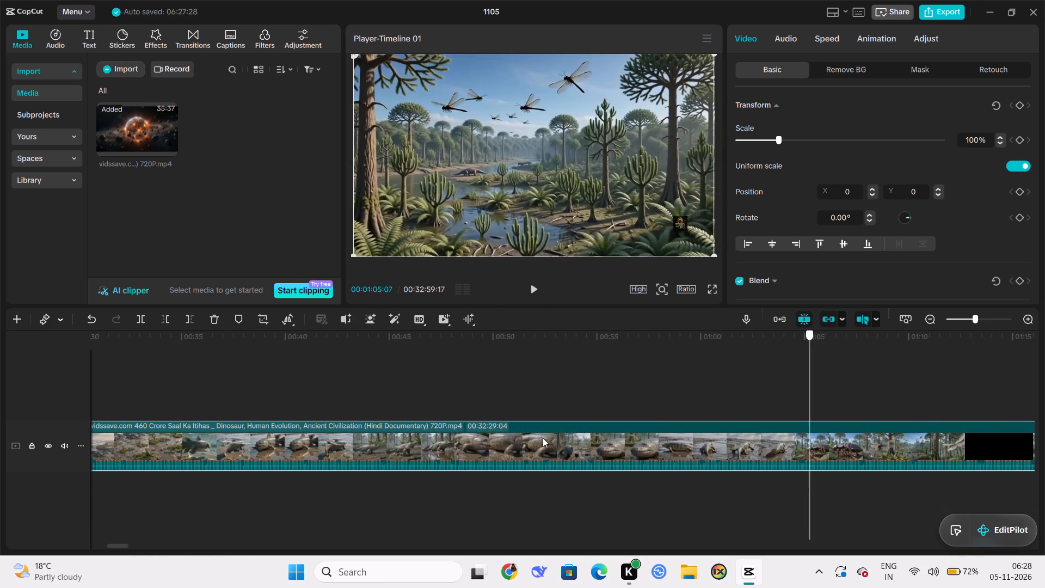
pyautogui.moveTo(543, 438); pyautogui.dragTo(336, 442)
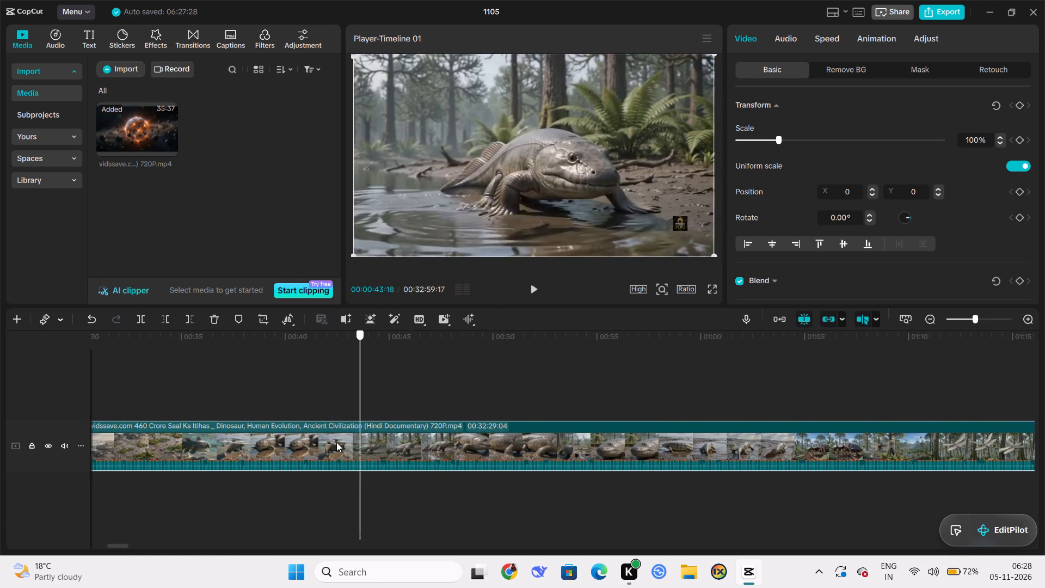
pyautogui.moveTo(336, 442); pyautogui.dragTo(319, 451)
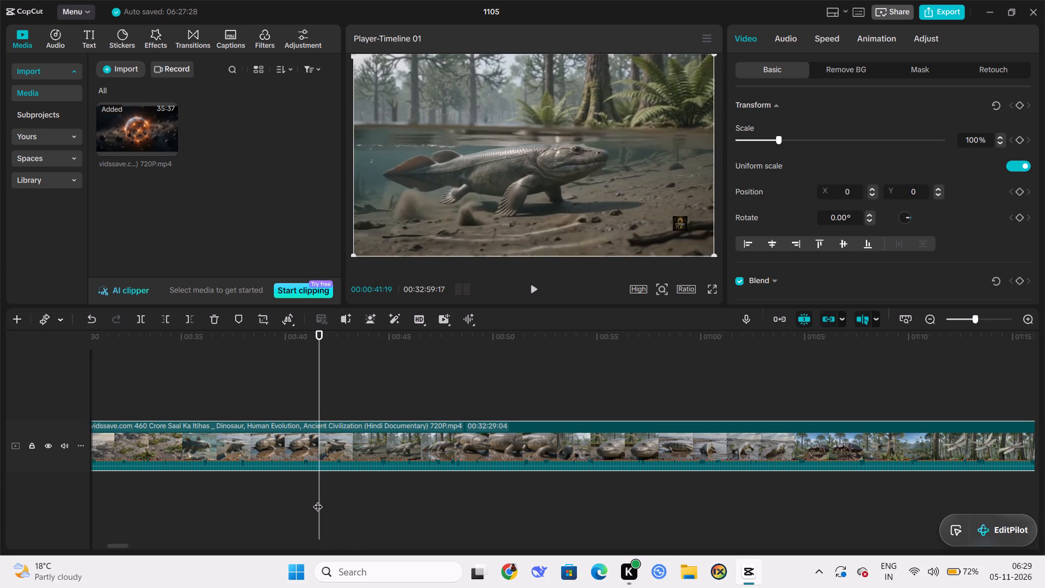
pyautogui.moveTo(318, 500); pyautogui.dragTo(165, 513)
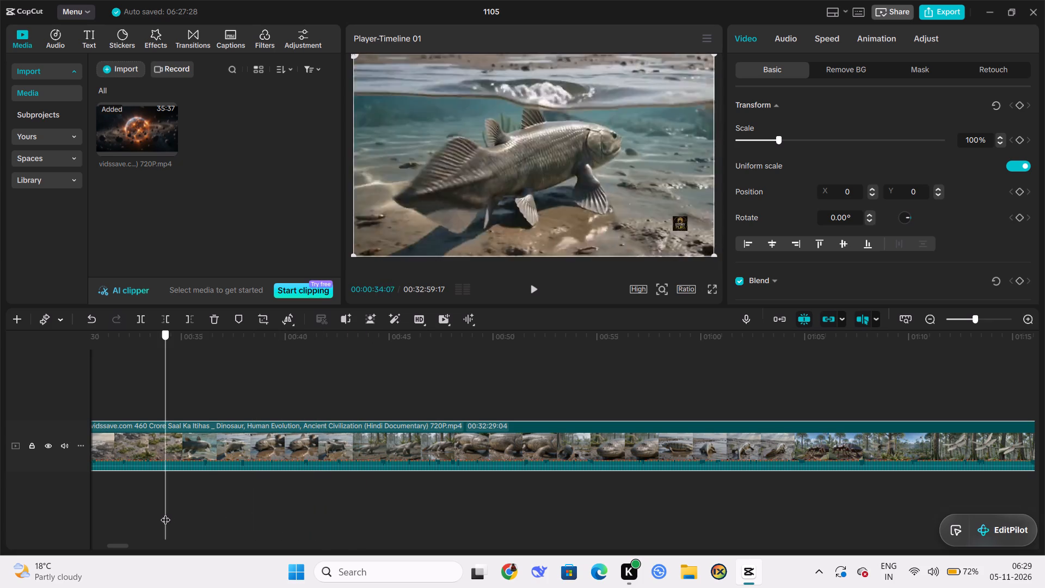
pyautogui.moveTo(165, 513); pyautogui.dragTo(133, 505)
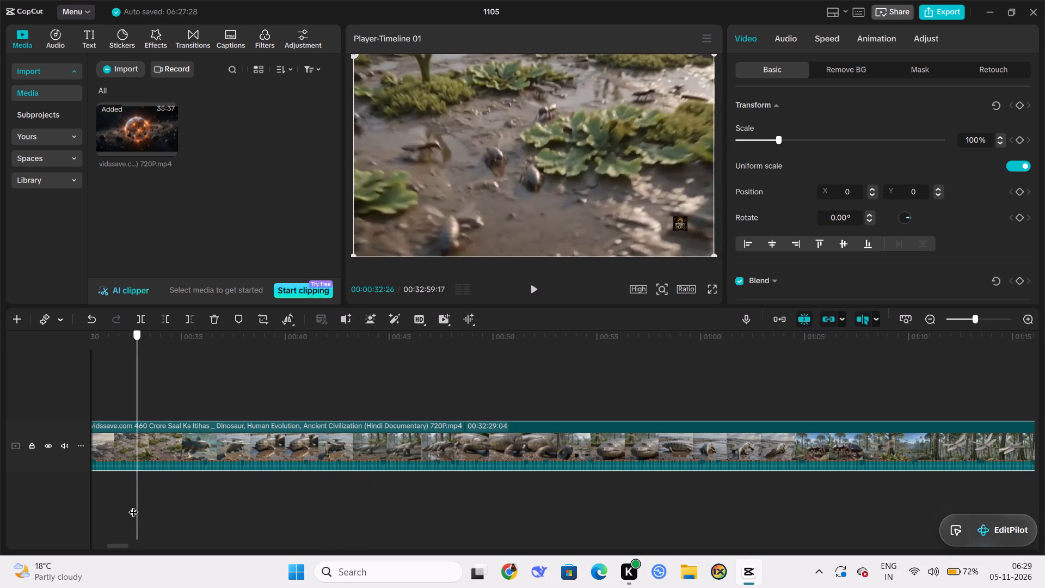
pyautogui.moveTo(133, 505); pyautogui.dragTo(263, 503)
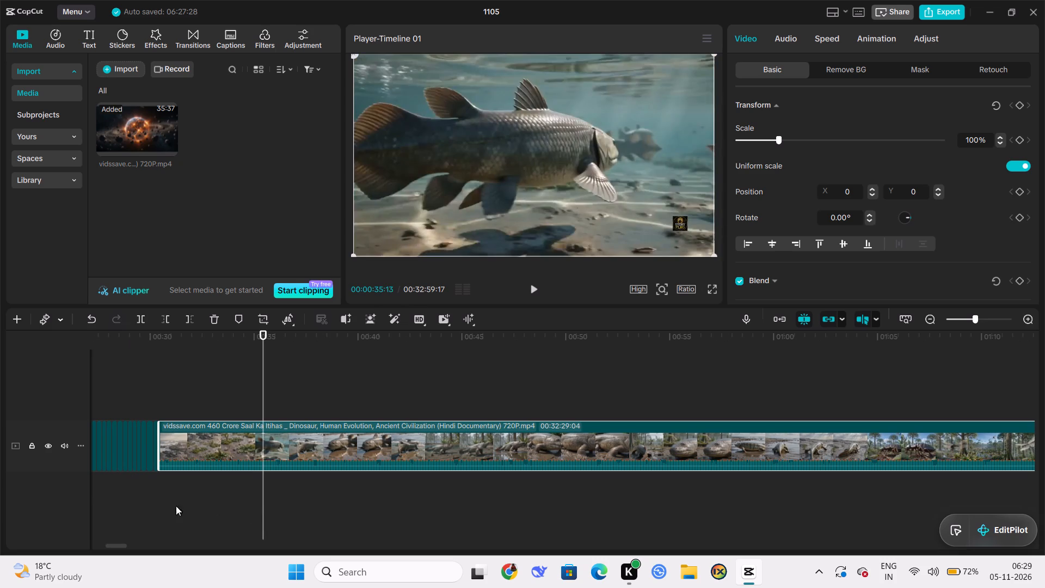
pyautogui.click(164, 499)
pyautogui.moveTo(263, 488); pyautogui.dragTo(255, 488)
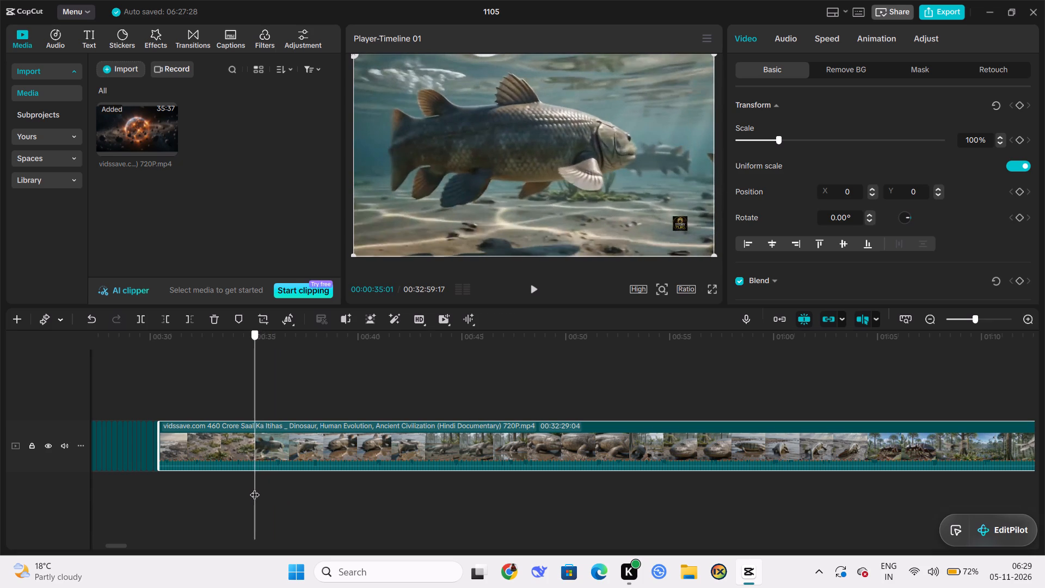
pyautogui.moveTo(255, 488); pyautogui.dragTo(253, 489)
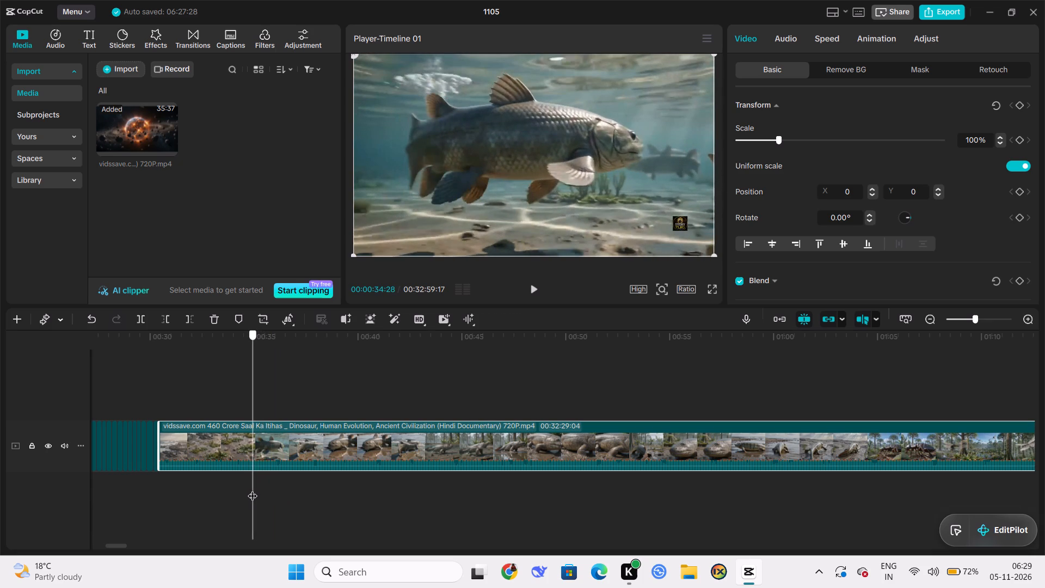
pyautogui.moveTo(253, 489); pyautogui.dragTo(252, 489)
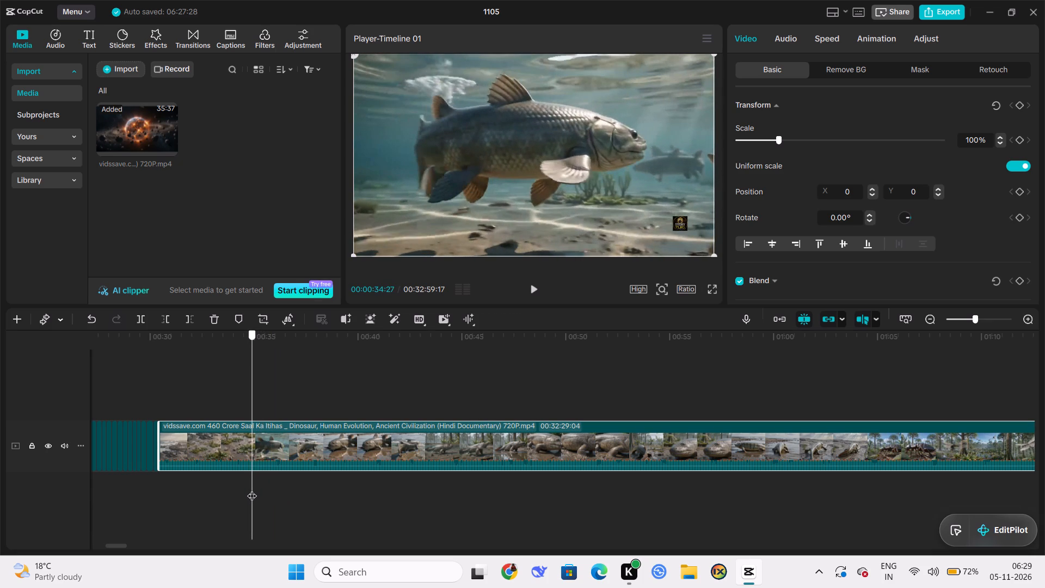
pyautogui.moveTo(252, 489); pyautogui.dragTo(252, 491)
# Split the remaining long documentary clip at 00:00:30:22.
pyautogui.moveTo(252, 491); pyautogui.dragTo(170, 482)
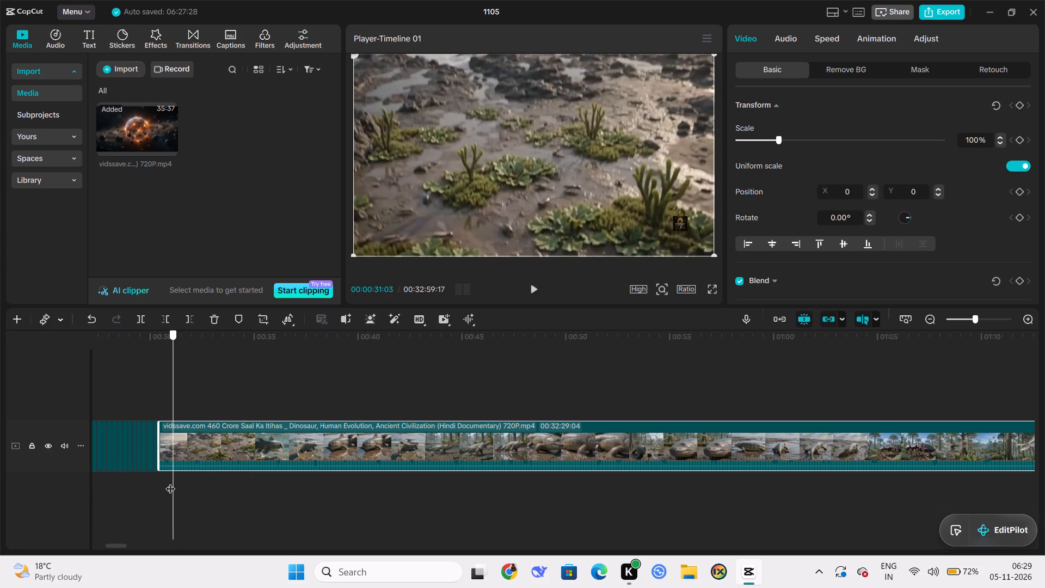
pyautogui.moveTo(170, 482); pyautogui.dragTo(165, 477)
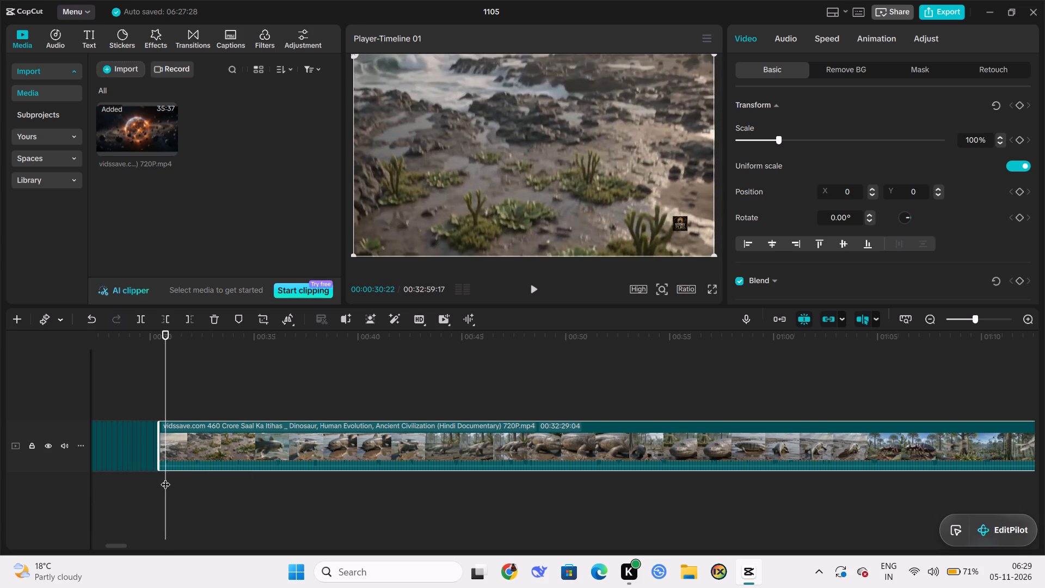
pyautogui.click(165, 477)
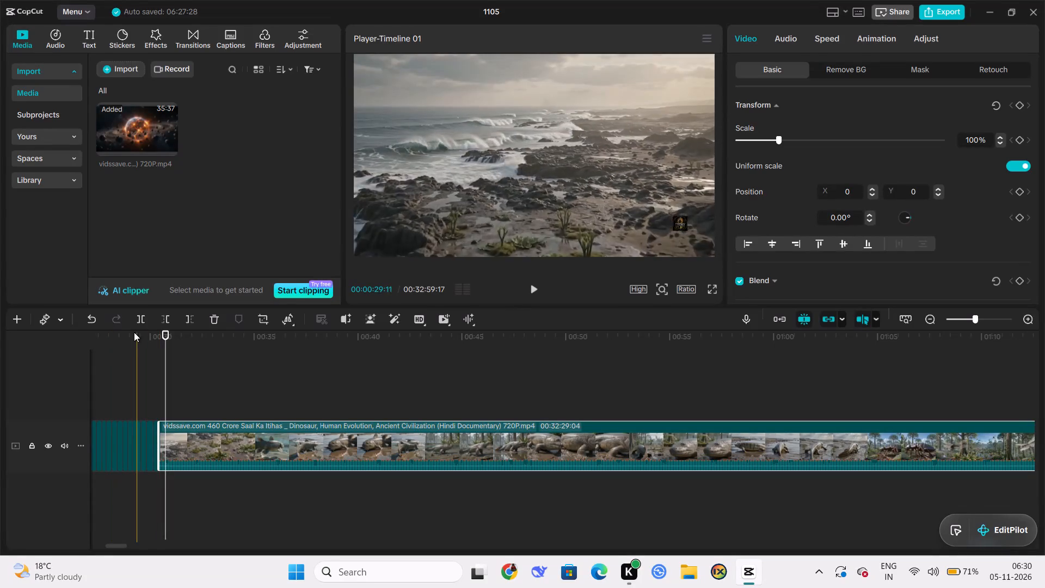
pyautogui.click(139, 321)
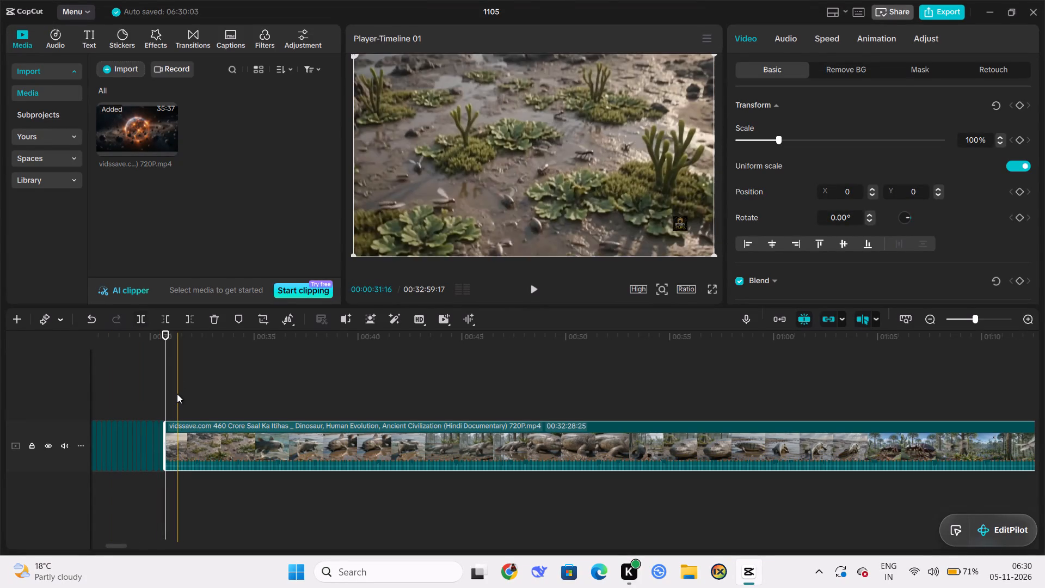
# Split the remaining long documentary clip at 00:00:31:00.
pyautogui.click(176, 394)
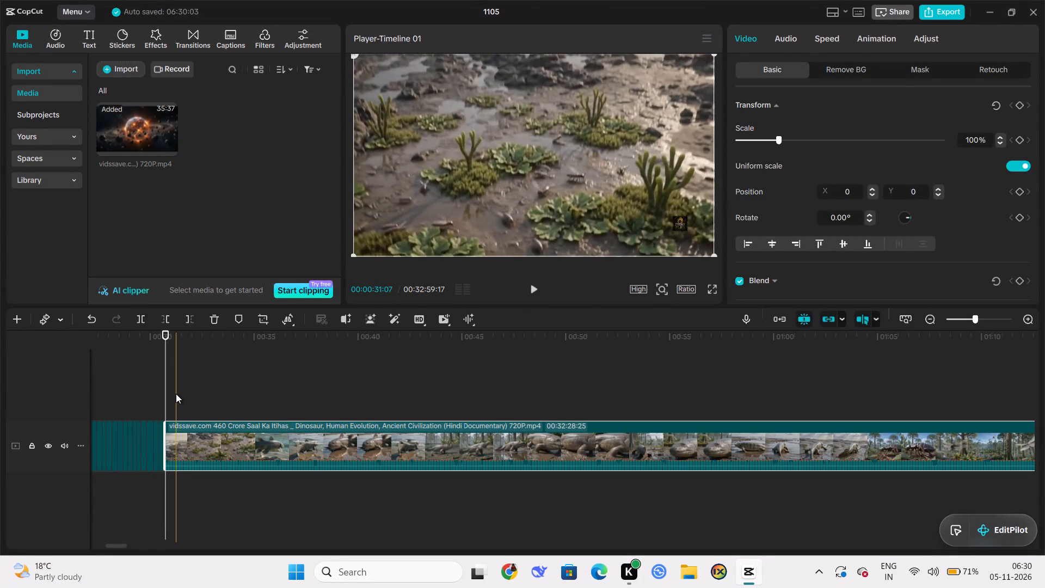
pyautogui.moveTo(164, 398); pyautogui.dragTo(168, 403)
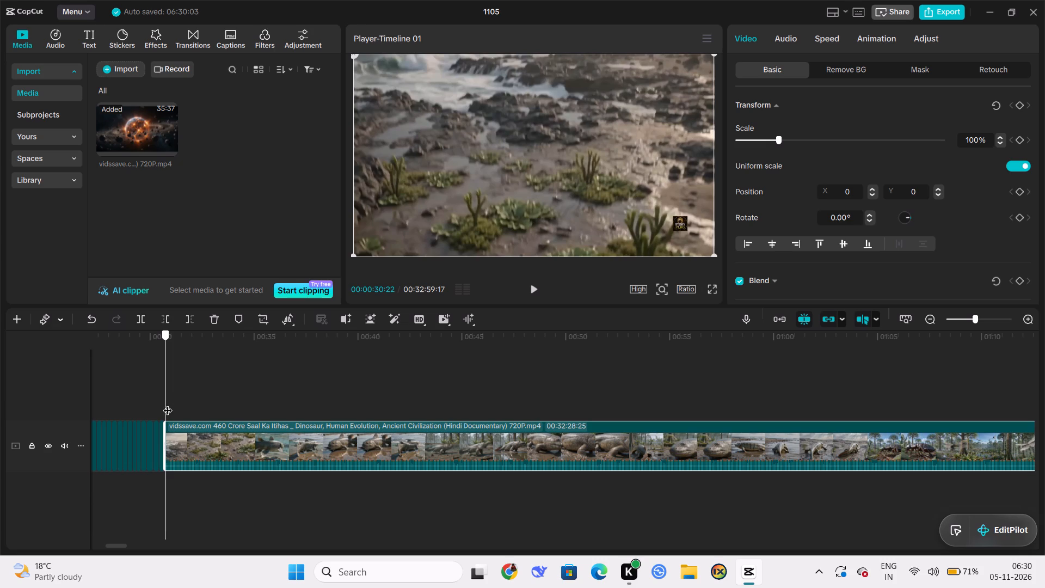
pyautogui.moveTo(168, 403); pyautogui.dragTo(171, 403)
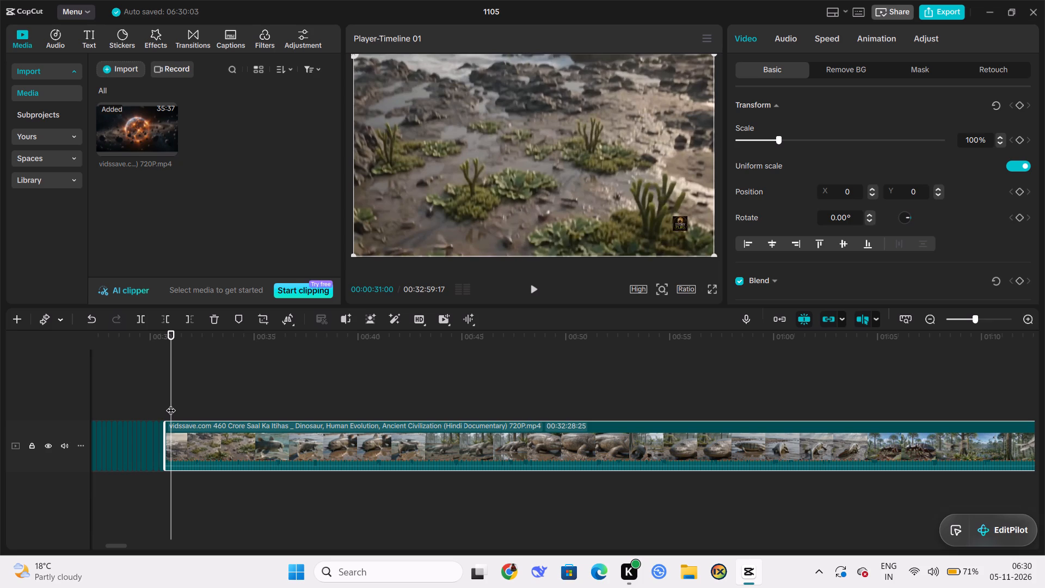
pyautogui.click(141, 316)
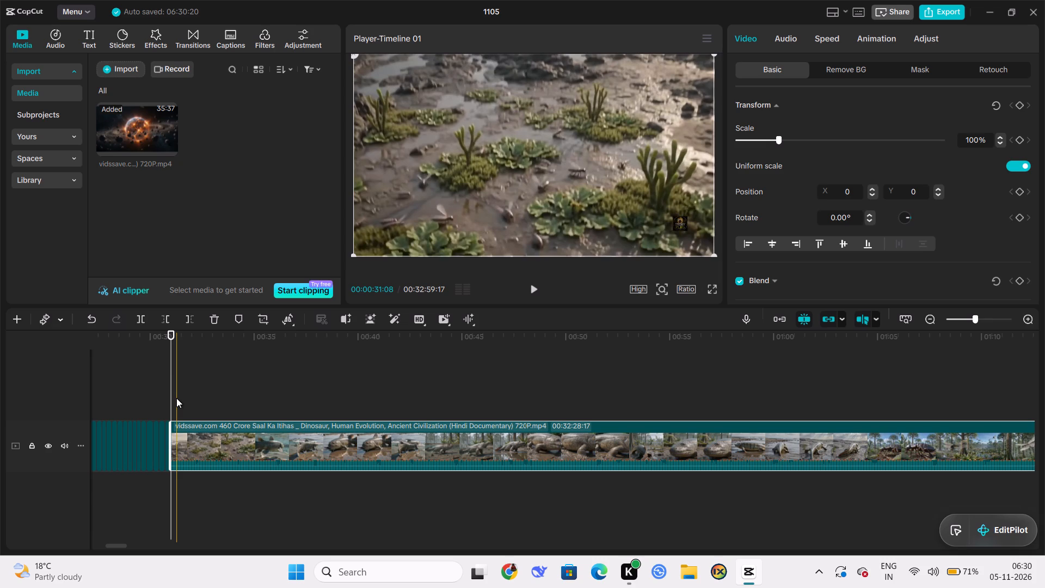
pyautogui.click(141, 324)
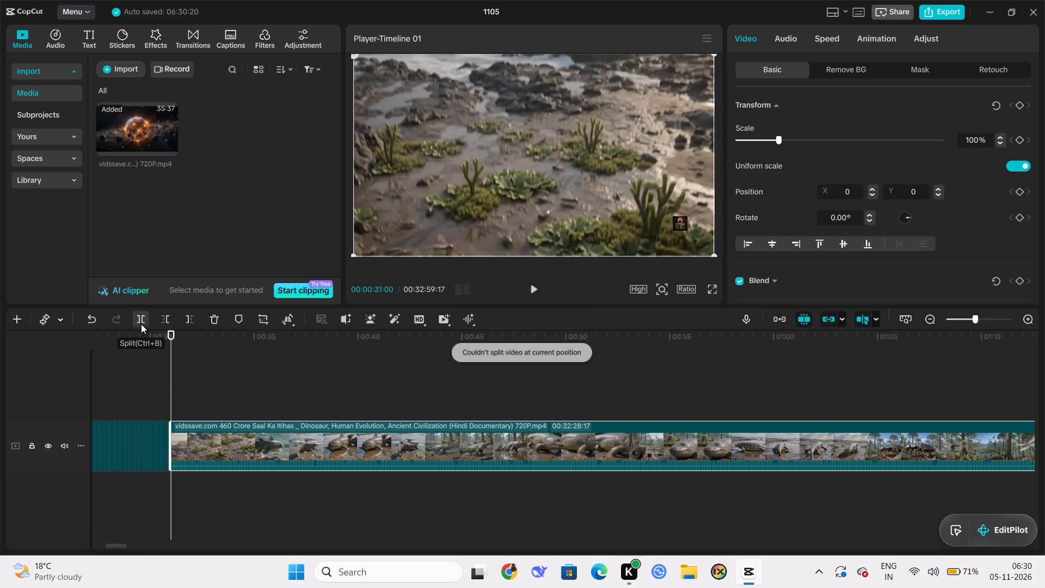
# Split the remaining long documentary clip at 00:00:31:09 and again at 00:00:31:16.
pyautogui.moveTo(171, 384); pyautogui.dragTo(176, 389)
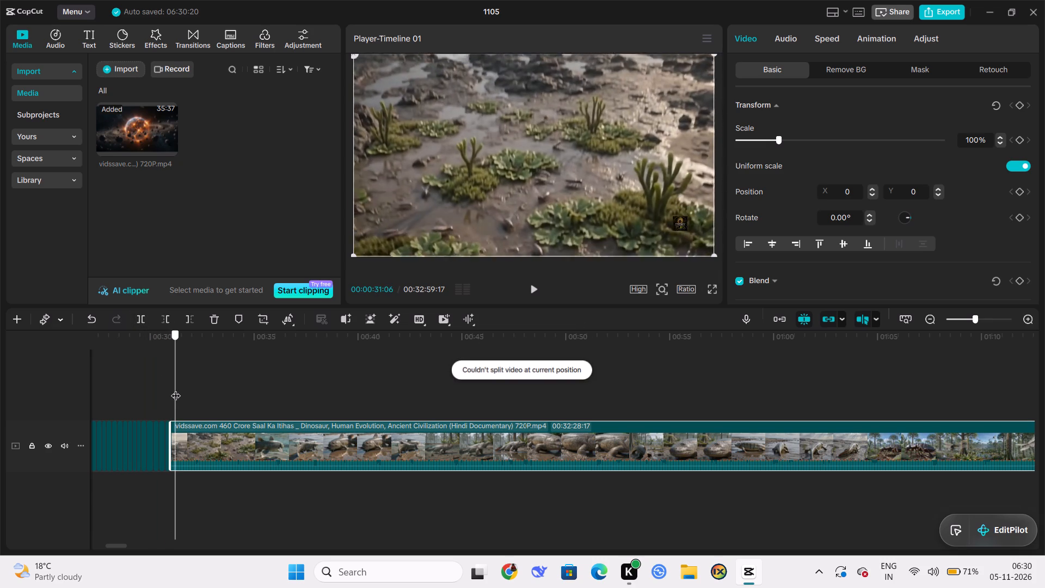
pyautogui.moveTo(176, 389); pyautogui.dragTo(177, 389)
pyautogui.click(143, 320)
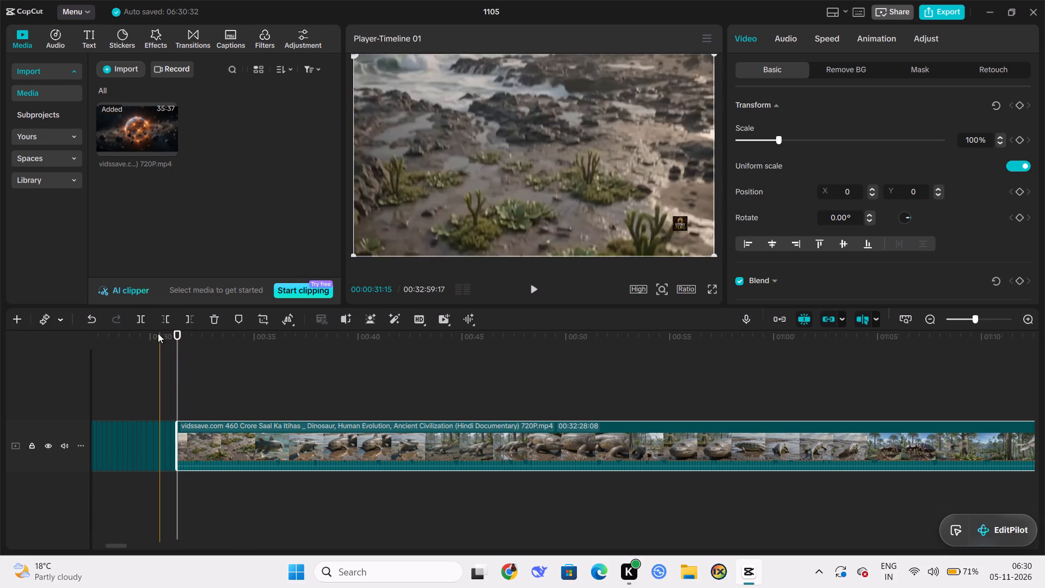
pyautogui.click(139, 314)
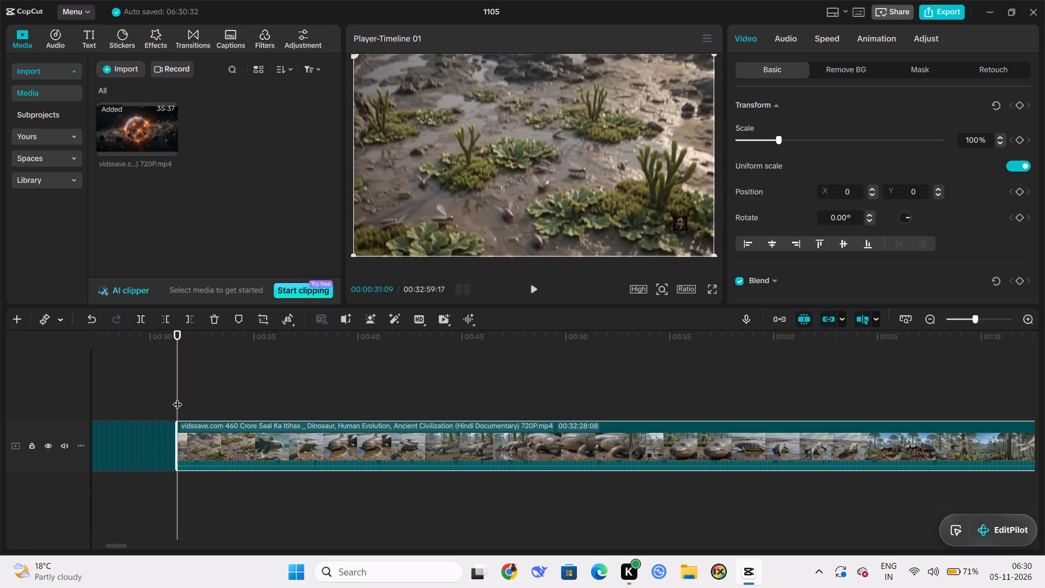
pyautogui.moveTo(177, 397); pyautogui.dragTo(182, 400)
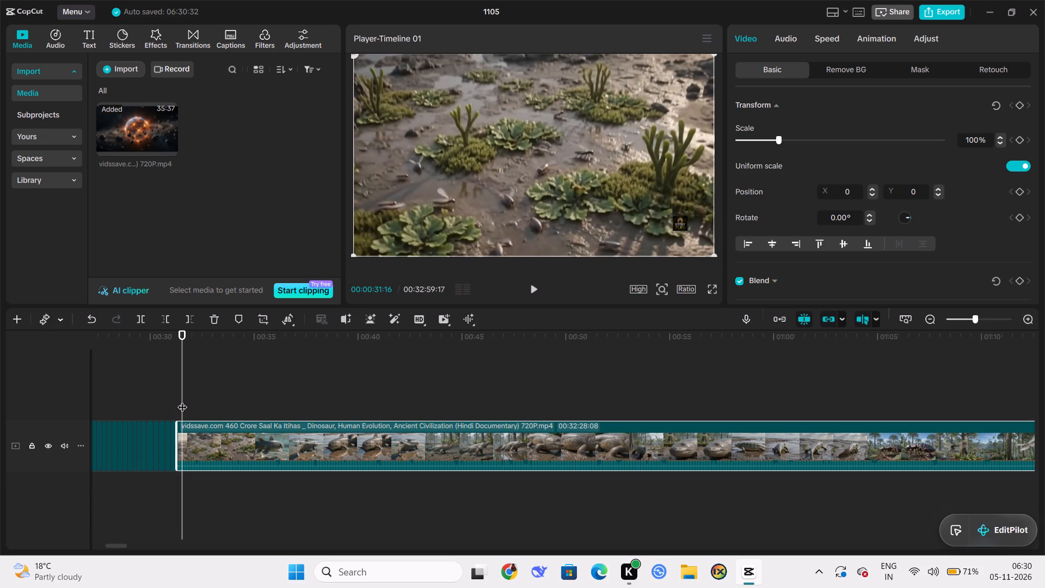
pyautogui.click(143, 316)
# Split the remaining long documentary clip at 00:00:31:24 and again at 00:00:32:01.
pyautogui.click(191, 375)
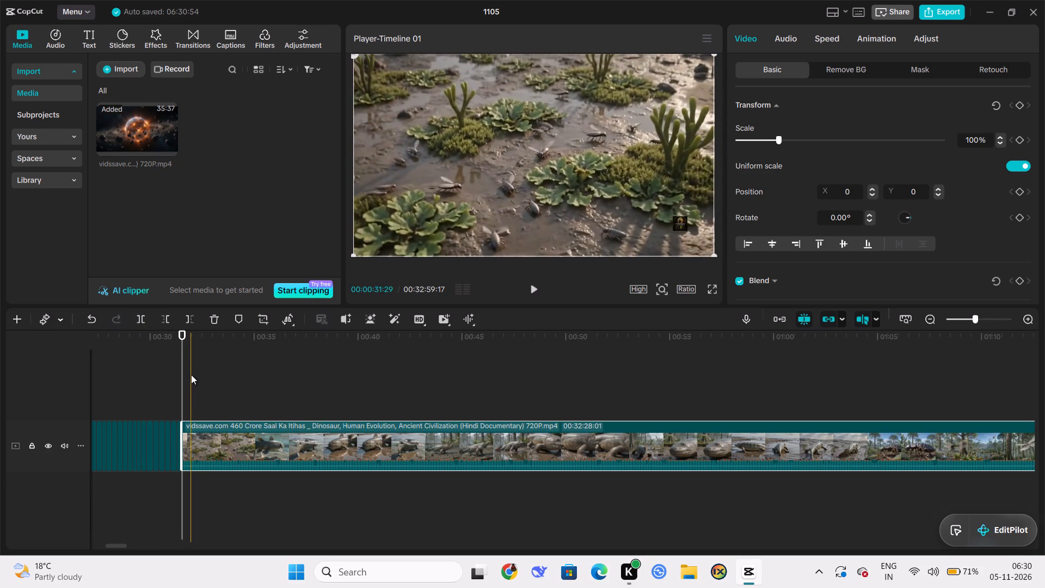
pyautogui.moveTo(184, 367); pyautogui.dragTo(188, 375)
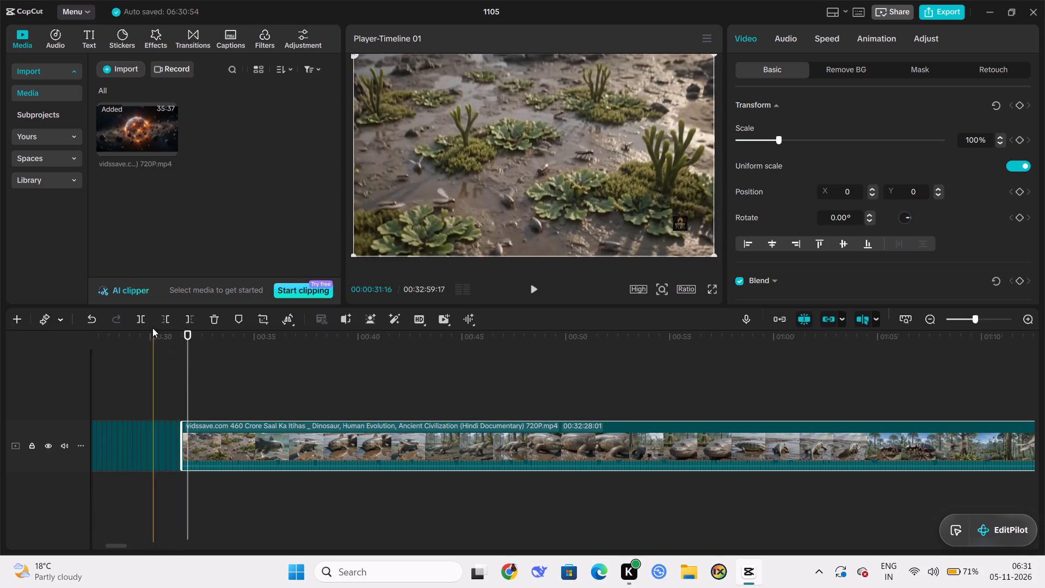
pyautogui.click(142, 317)
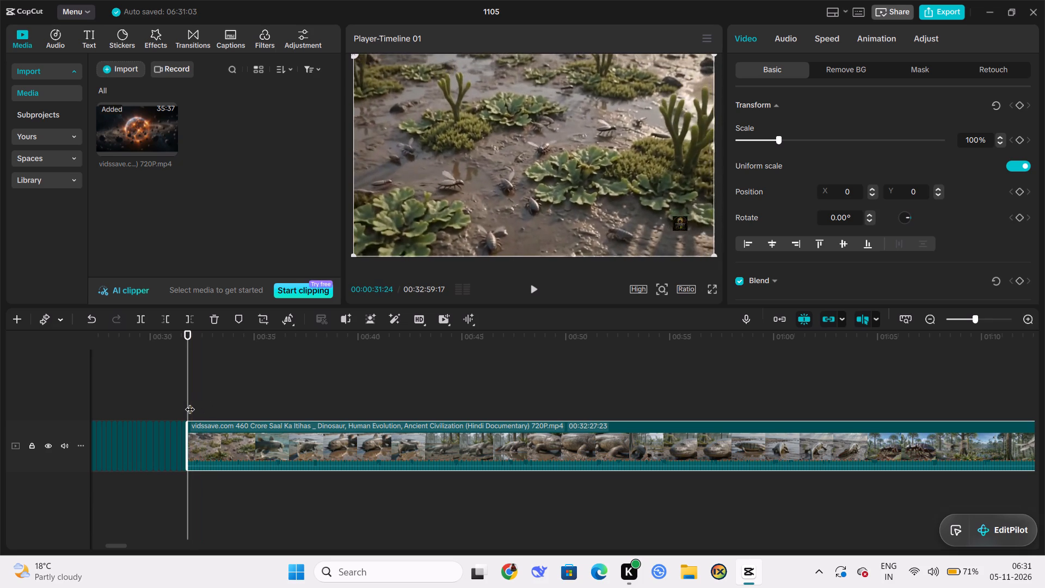
pyautogui.click(189, 401)
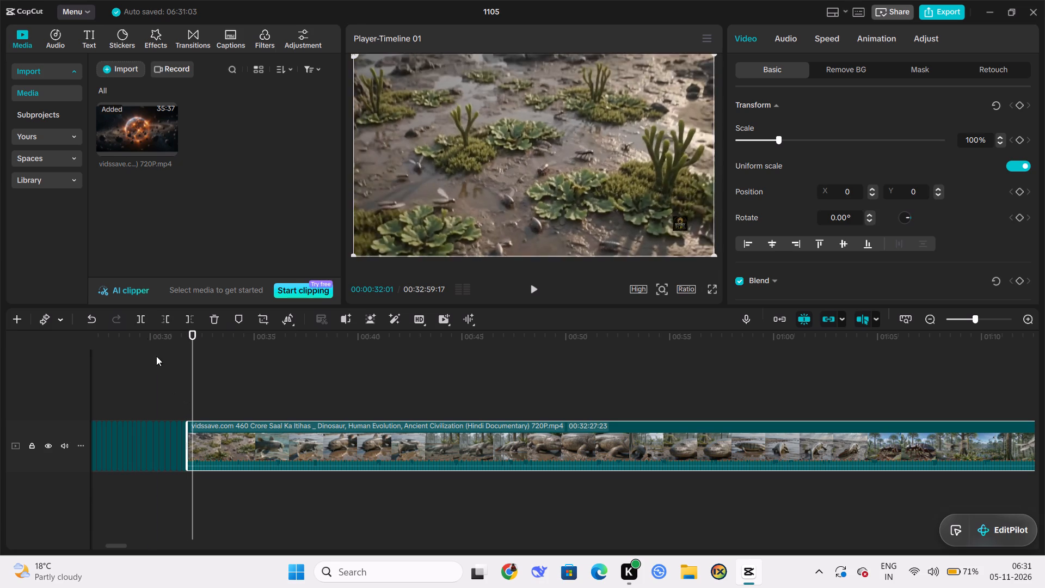
pyautogui.click(141, 322)
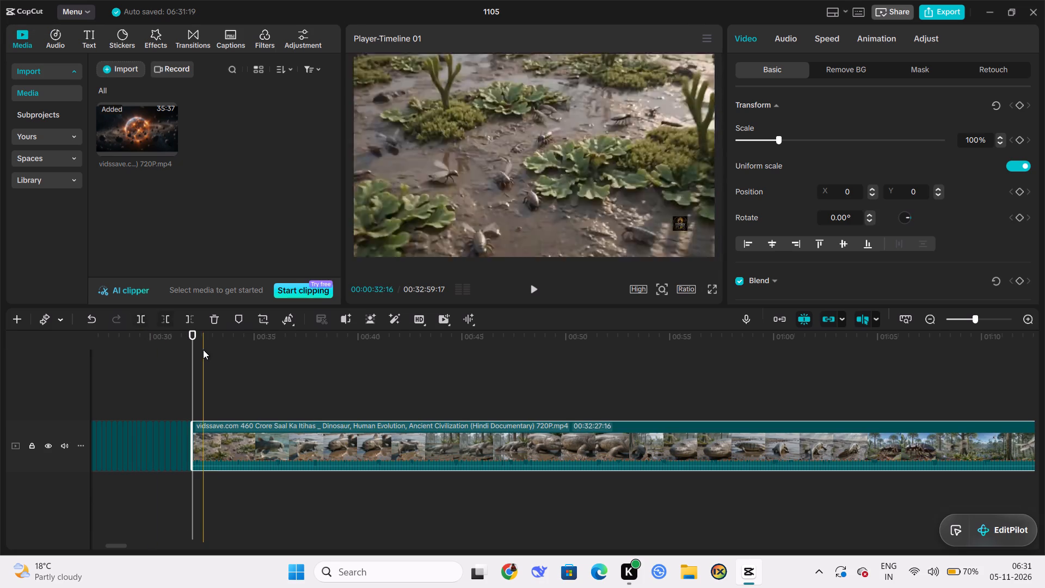
# Split the remaining long documentary clip at 00:00:32:08 and again at 00:00:32:15.
pyautogui.moveTo(193, 382); pyautogui.dragTo(196, 388)
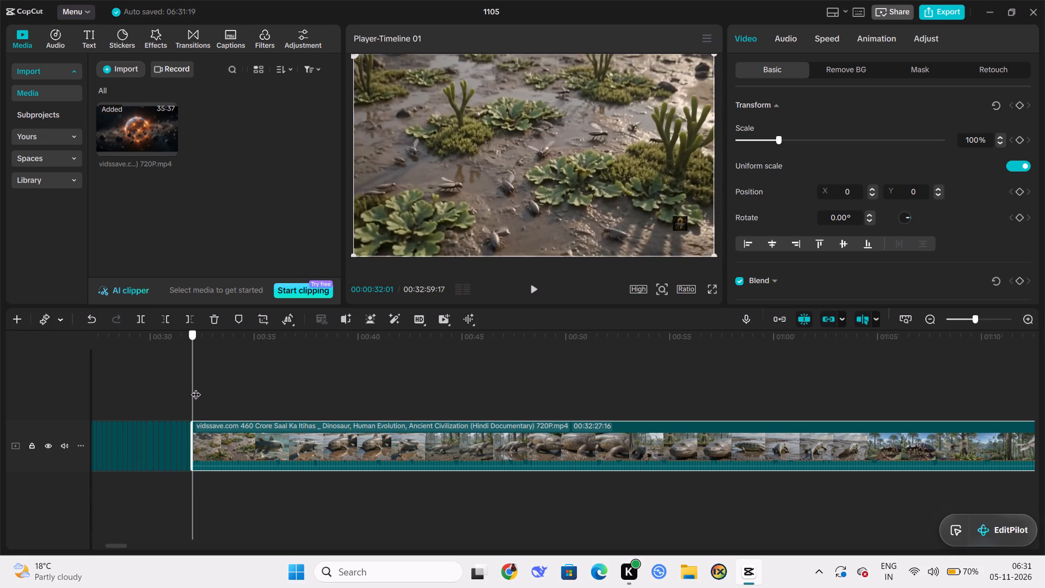
pyautogui.moveTo(196, 388); pyautogui.dragTo(198, 389)
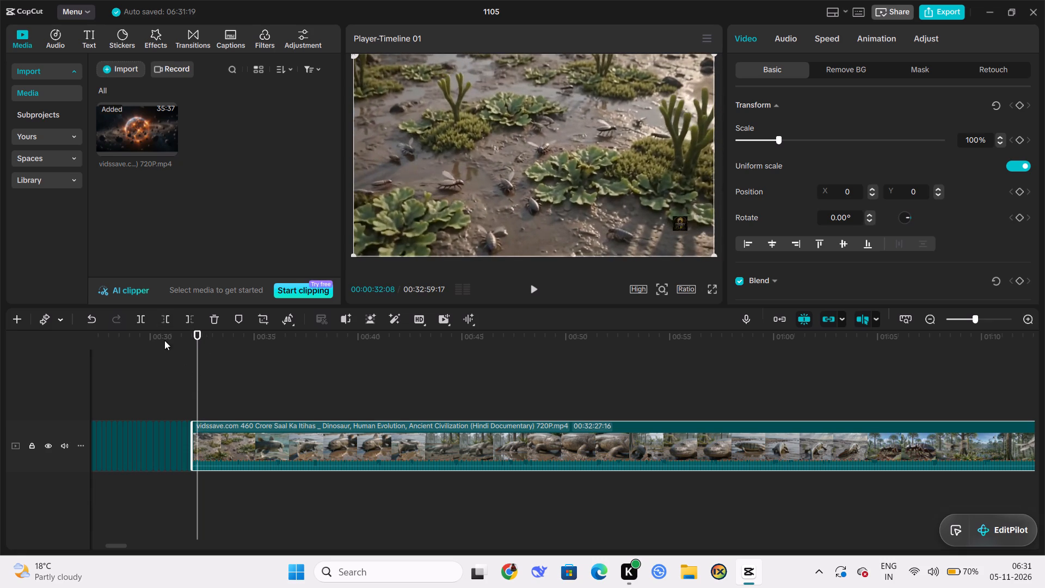
pyautogui.click(142, 322)
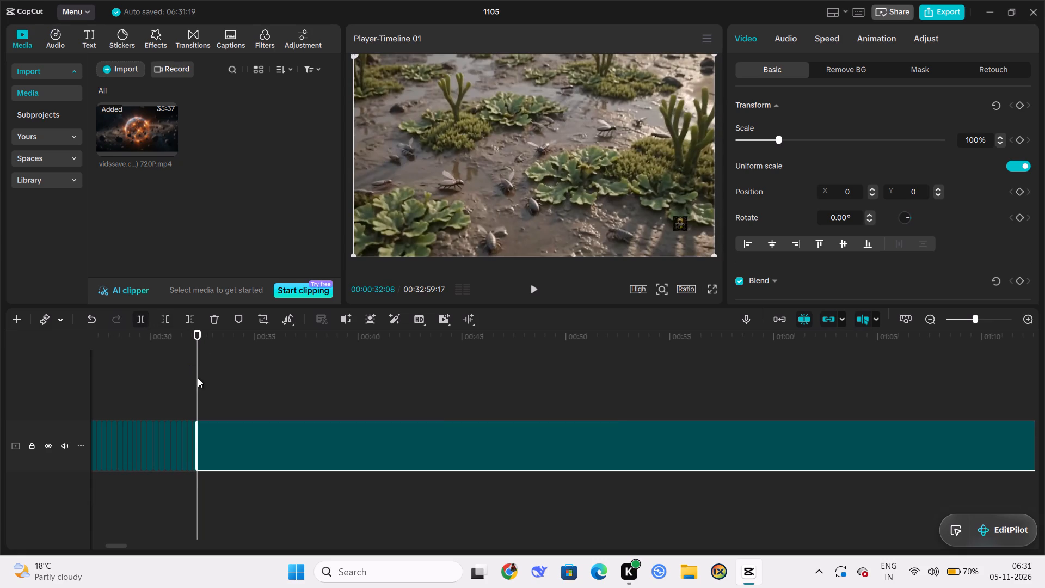
pyautogui.moveTo(198, 381); pyautogui.dragTo(202, 384)
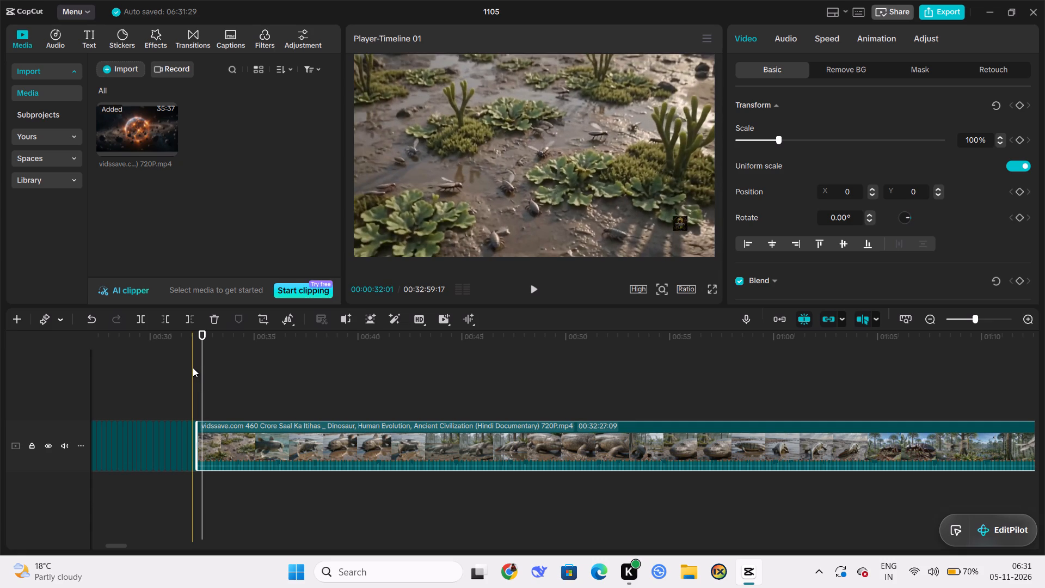
pyautogui.click(139, 315)
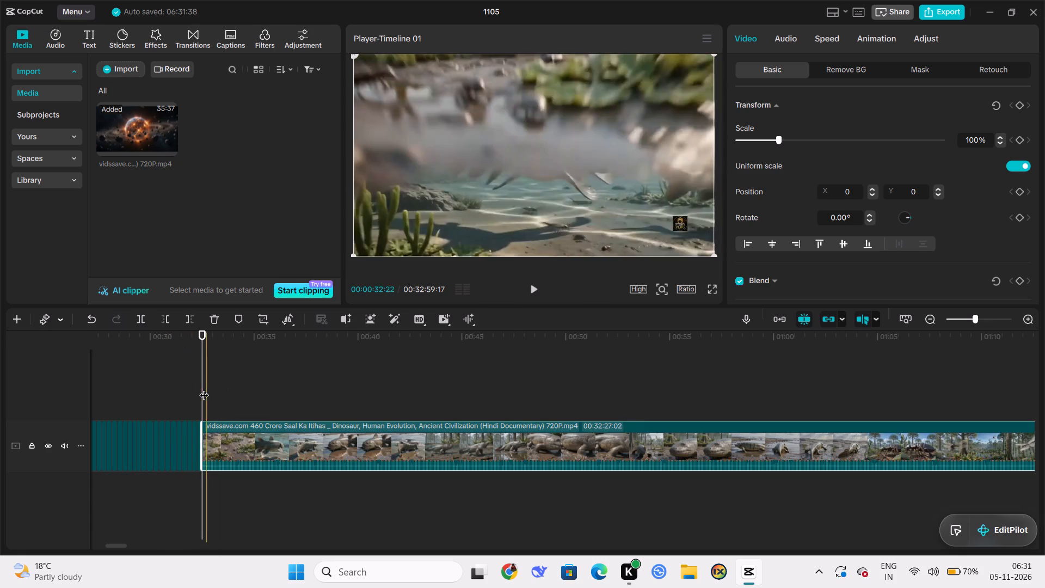
# Split the remaining long documentary clip at 00:00:32:22 and again at 00:00:33:00.
pyautogui.click(202, 388)
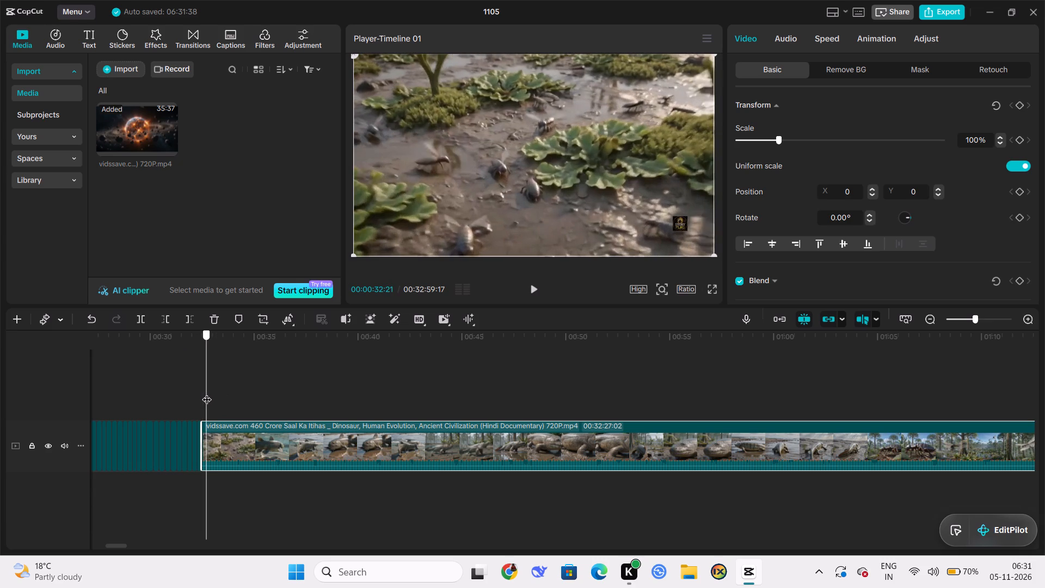
pyautogui.click(142, 322)
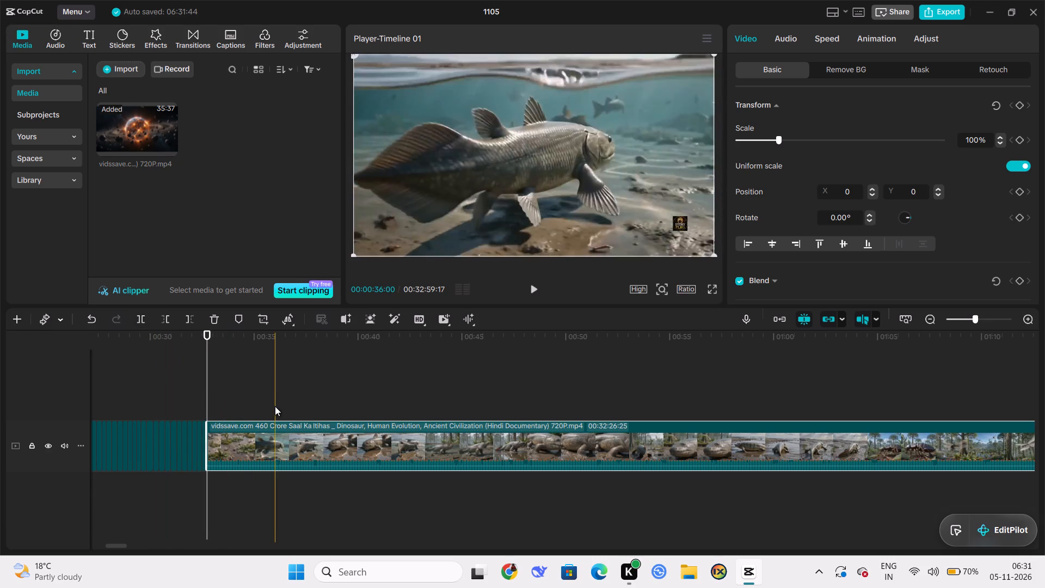
pyautogui.moveTo(207, 385); pyautogui.dragTo(212, 393)
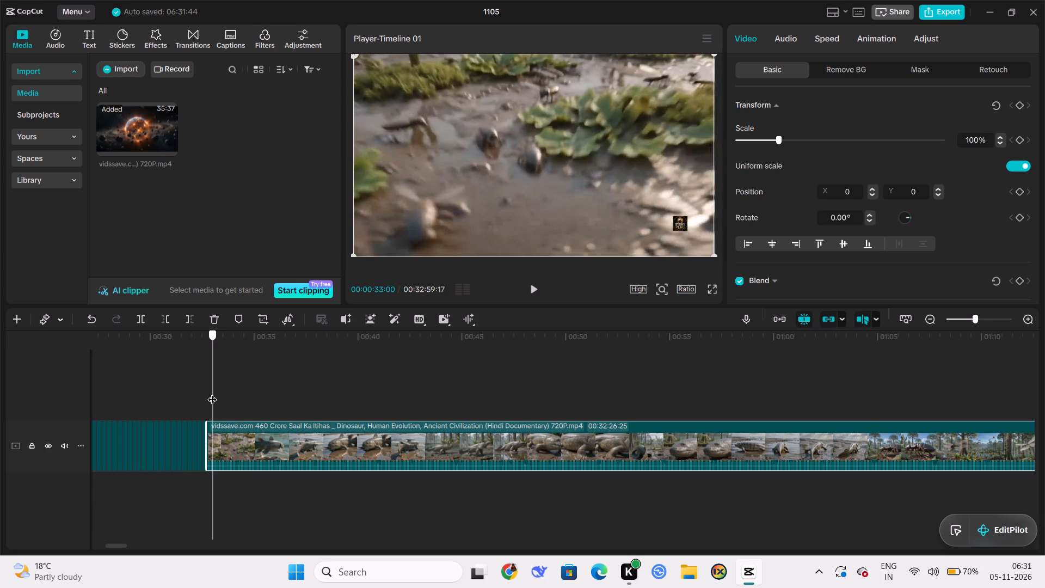
pyautogui.moveTo(212, 393); pyautogui.dragTo(212, 393)
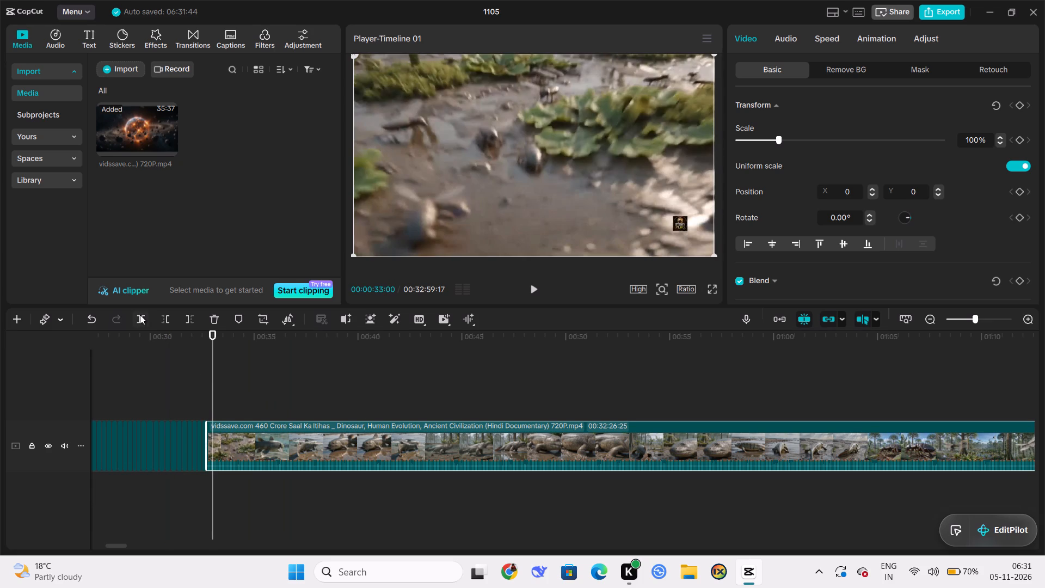
pyautogui.click(140, 315)
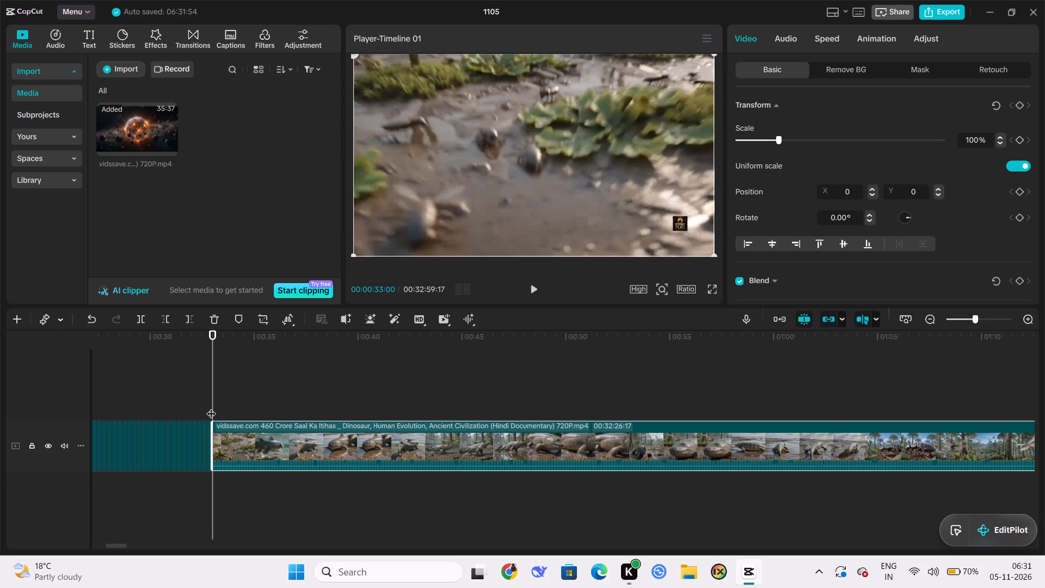
# Split the remaining long documentary clip at 00:00:33:07 and again at 00:00:33:13.
pyautogui.moveTo(211, 407); pyautogui.dragTo(215, 407)
pyautogui.moveTo(215, 407); pyautogui.dragTo(218, 408)
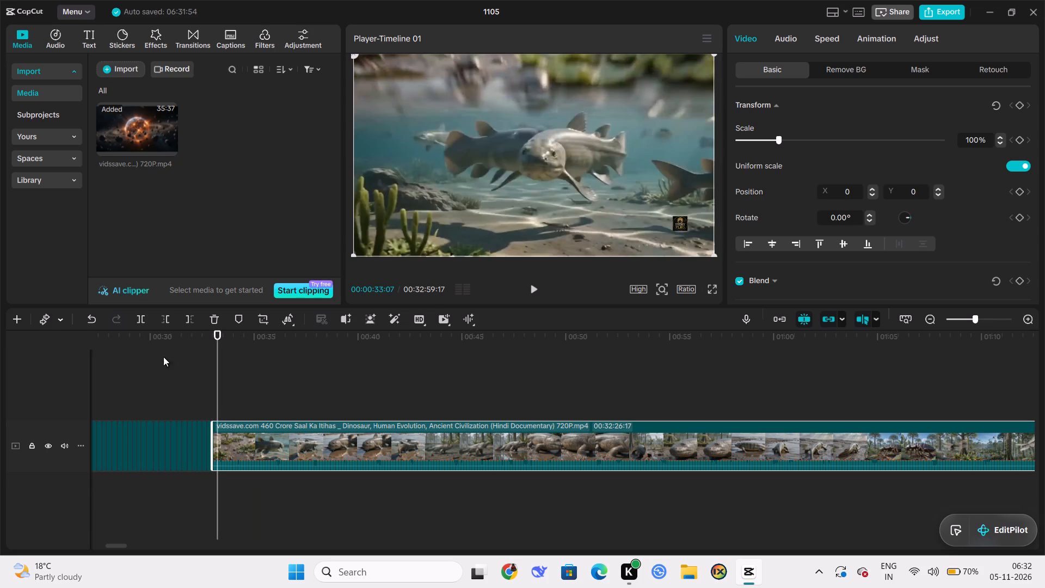
pyautogui.click(143, 322)
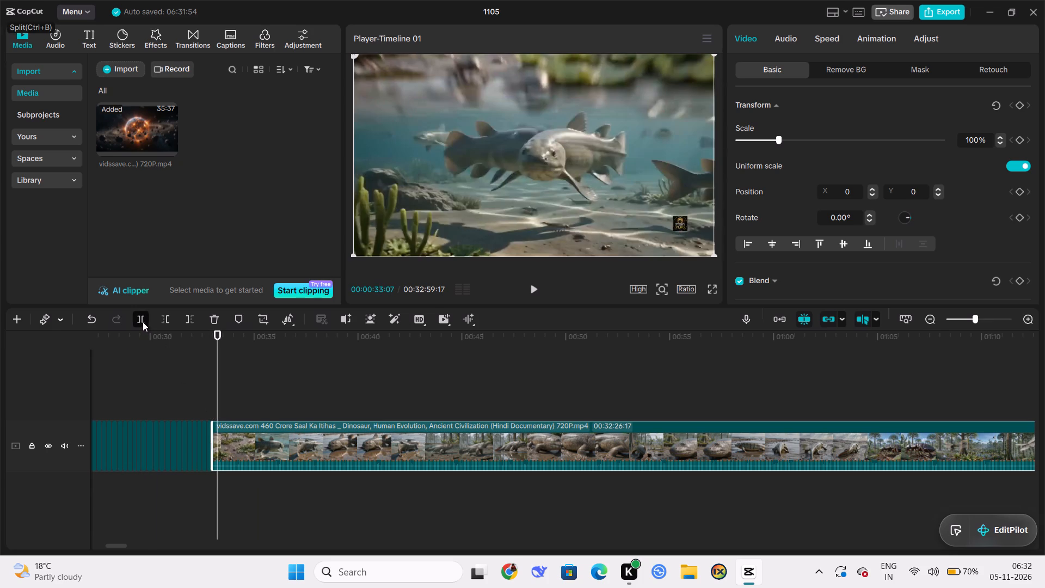
pyautogui.click(218, 395)
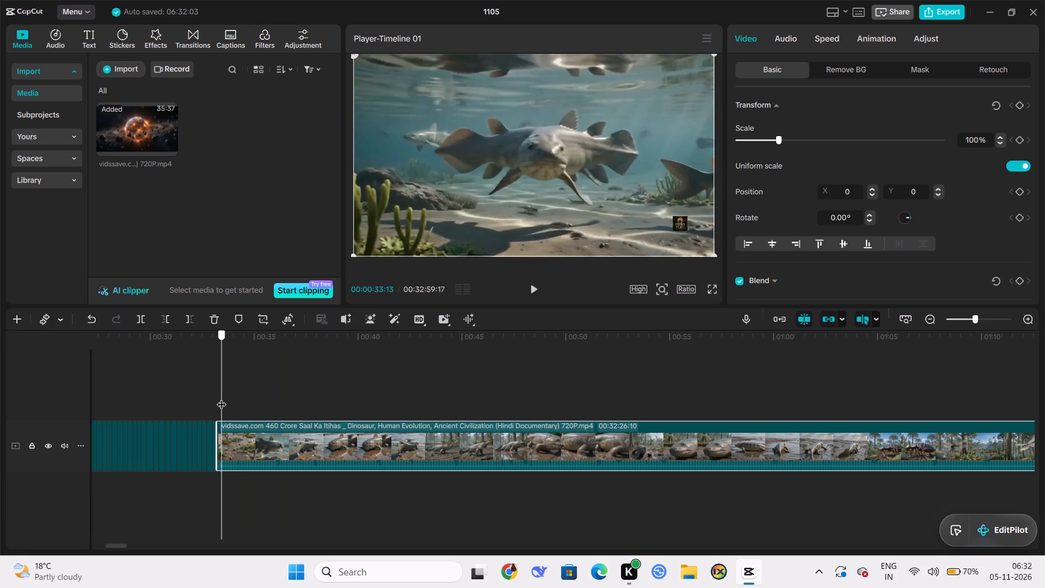
pyautogui.click(140, 314)
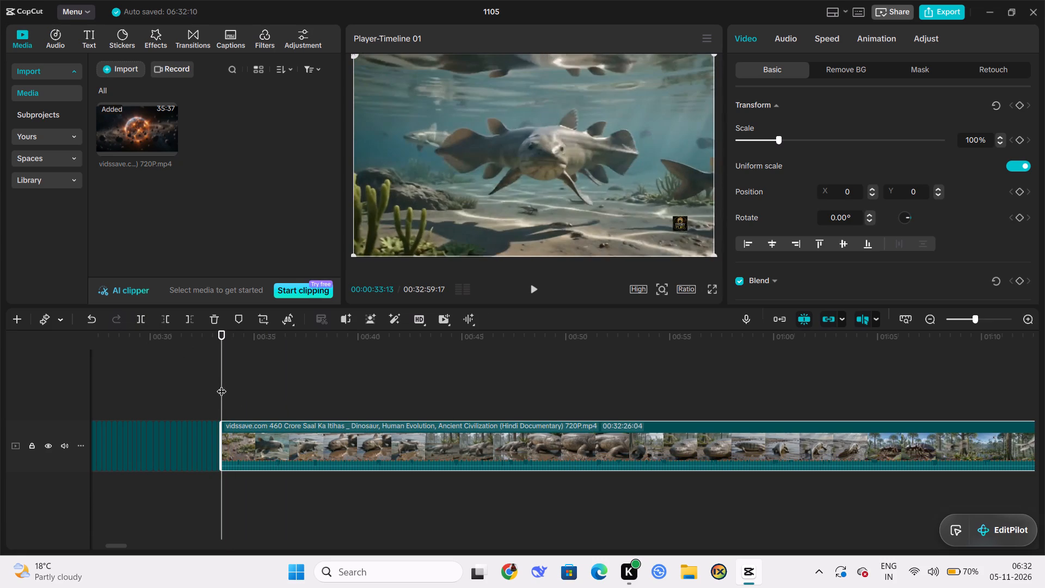
# Split the remaining long documentary clip at 00:00:33:21 and again at 00:00:34:00.
pyautogui.moveTo(222, 384); pyautogui.dragTo(227, 390)
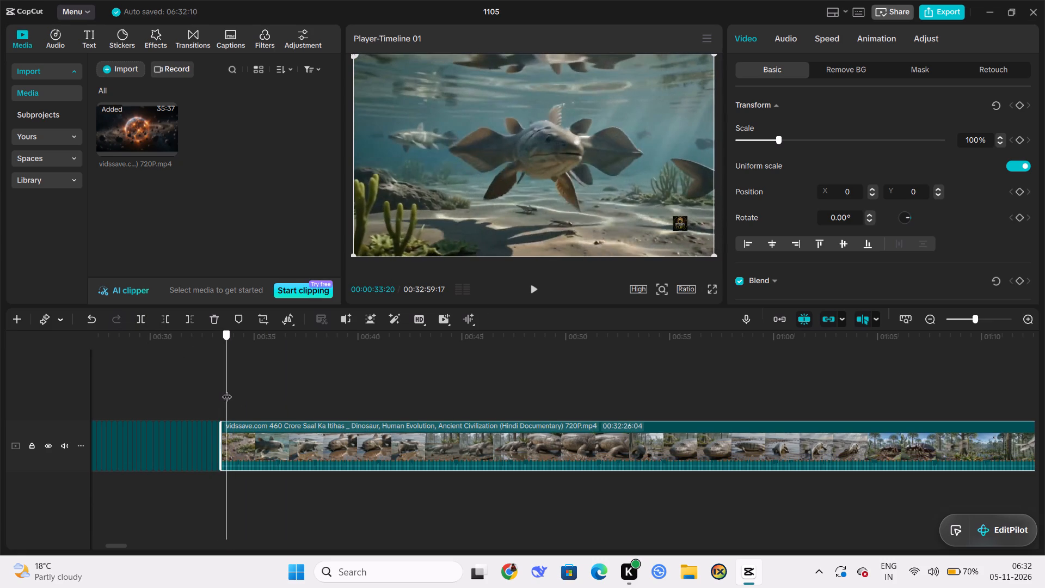
pyautogui.click(137, 320)
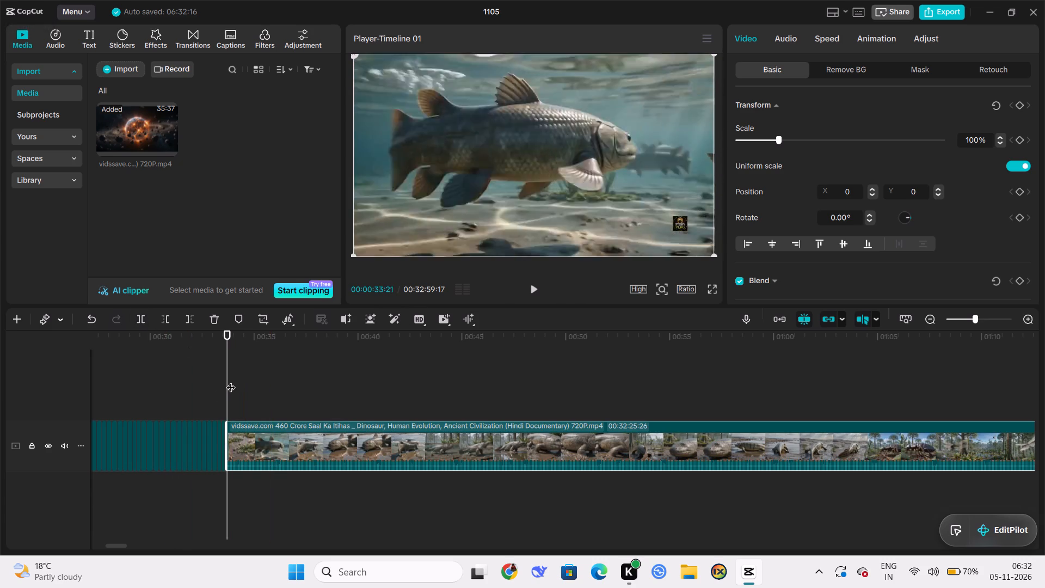
pyautogui.moveTo(228, 385); pyautogui.dragTo(228, 386)
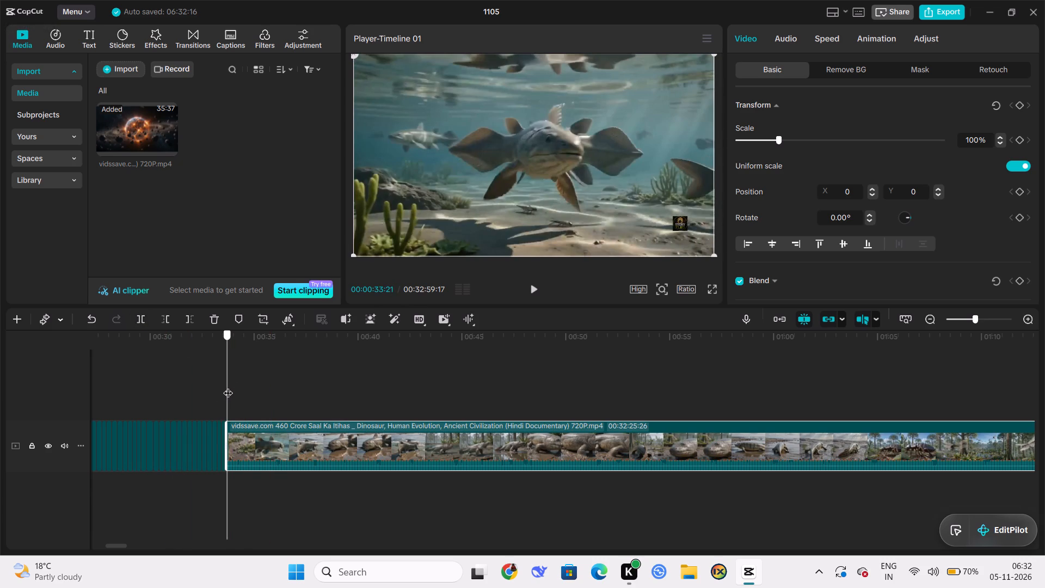
pyautogui.moveTo(228, 386); pyautogui.dragTo(233, 391)
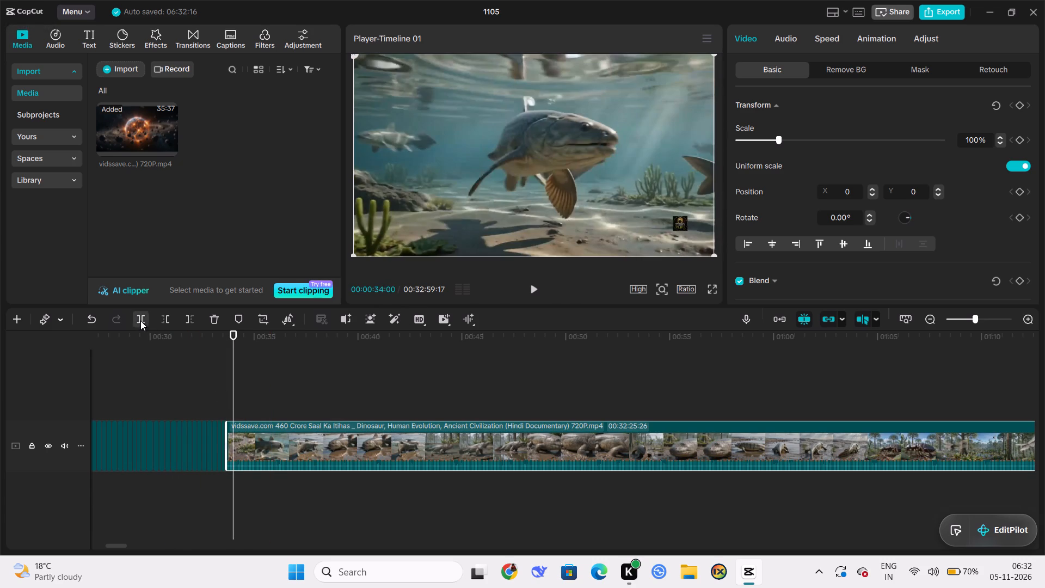
pyautogui.click(140, 321)
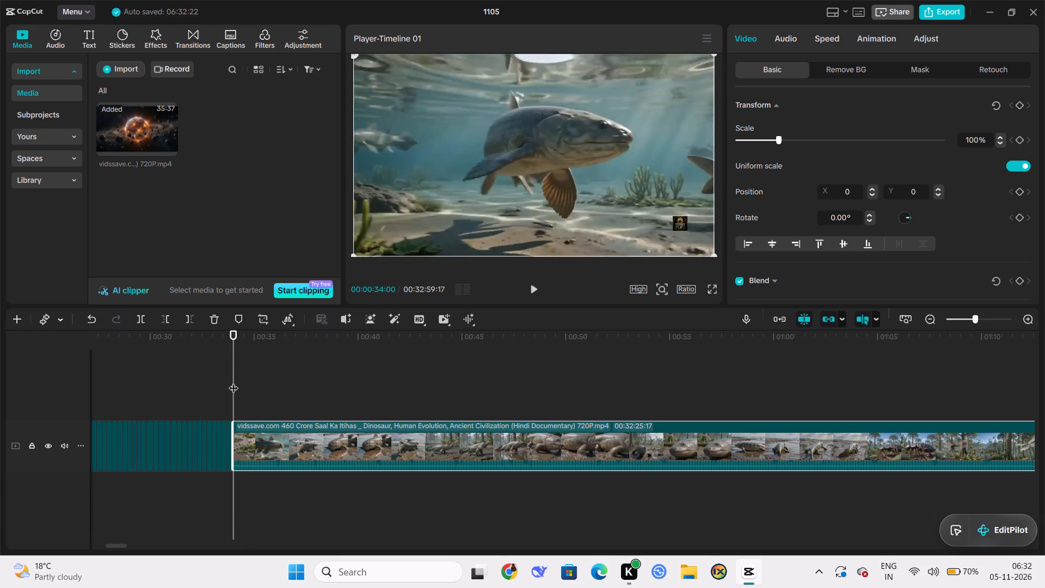
# Split the remaining long documentary clip at 00:00:34:08 and again at 00:00:34:20.
pyautogui.moveTo(233, 383); pyautogui.dragTo(239, 389)
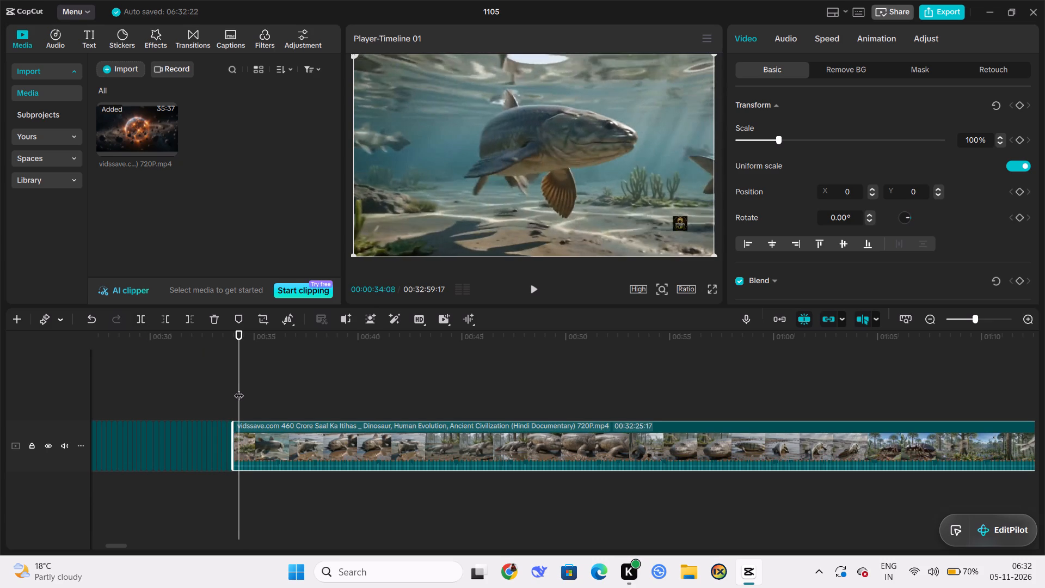
pyautogui.click(141, 322)
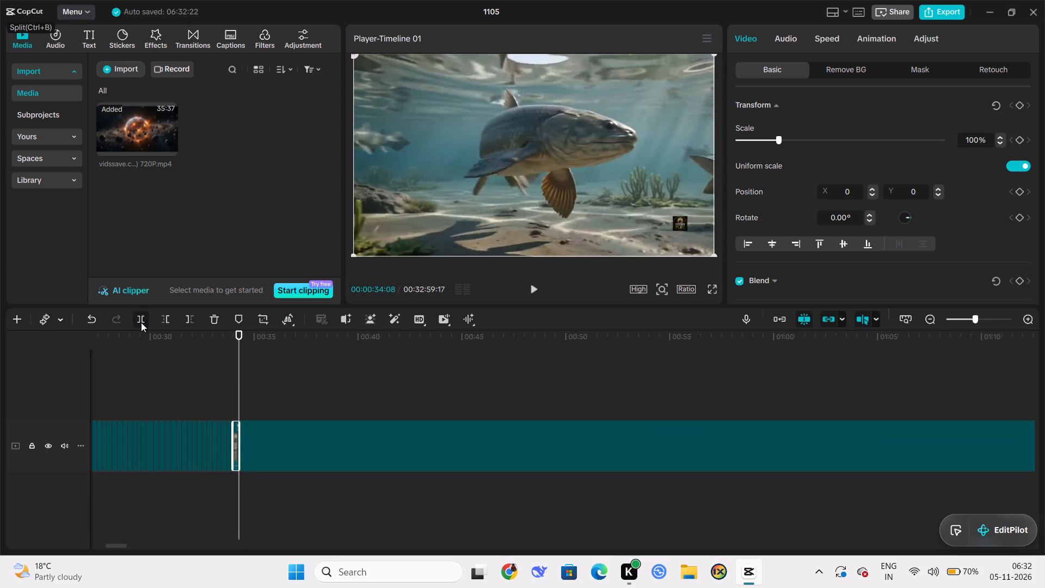
pyautogui.moveTo(240, 385); pyautogui.dragTo(247, 391)
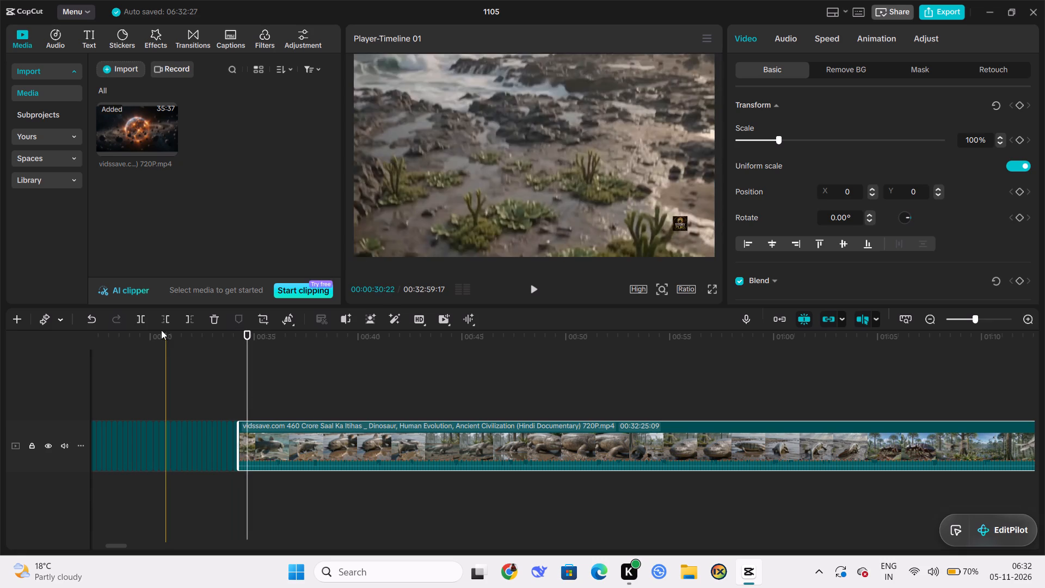
pyautogui.click(142, 318)
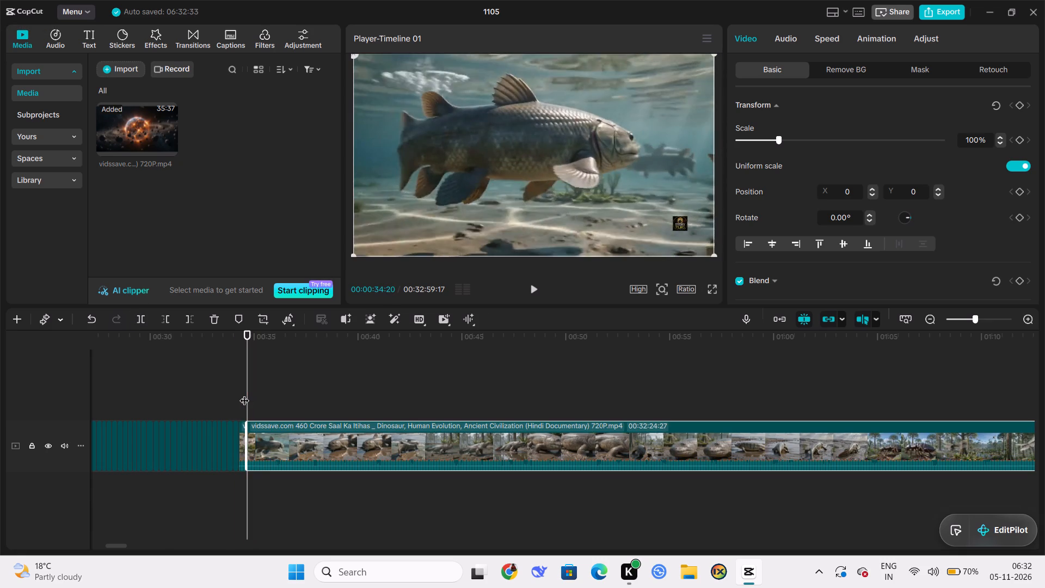
# Split the remaining long documentary clip at 00:00:34:29 and again at about 00:00:35:09.
pyautogui.moveTo(247, 395); pyautogui.dragTo(250, 398)
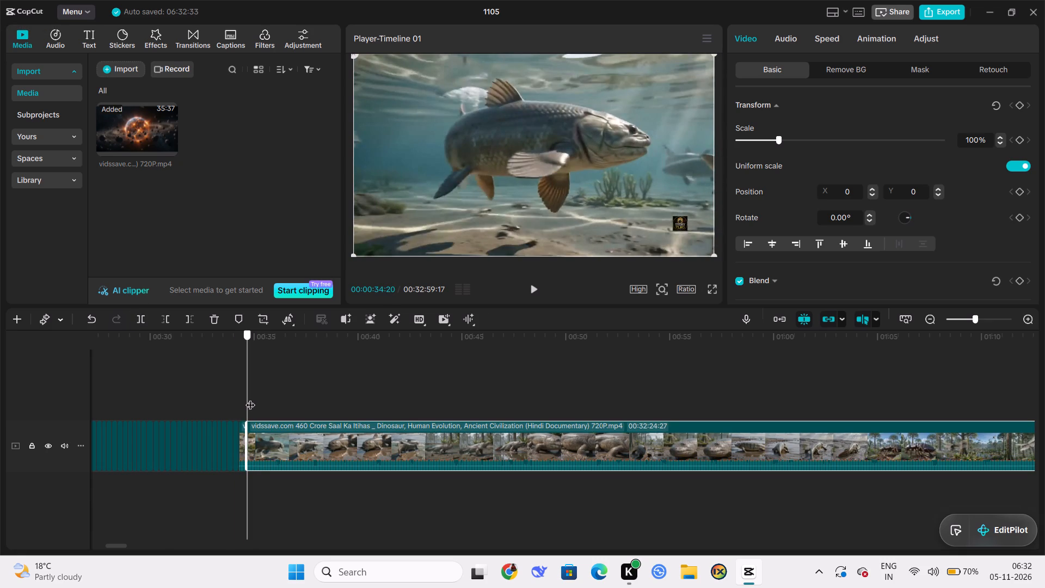
pyautogui.moveTo(250, 398); pyautogui.dragTo(253, 402)
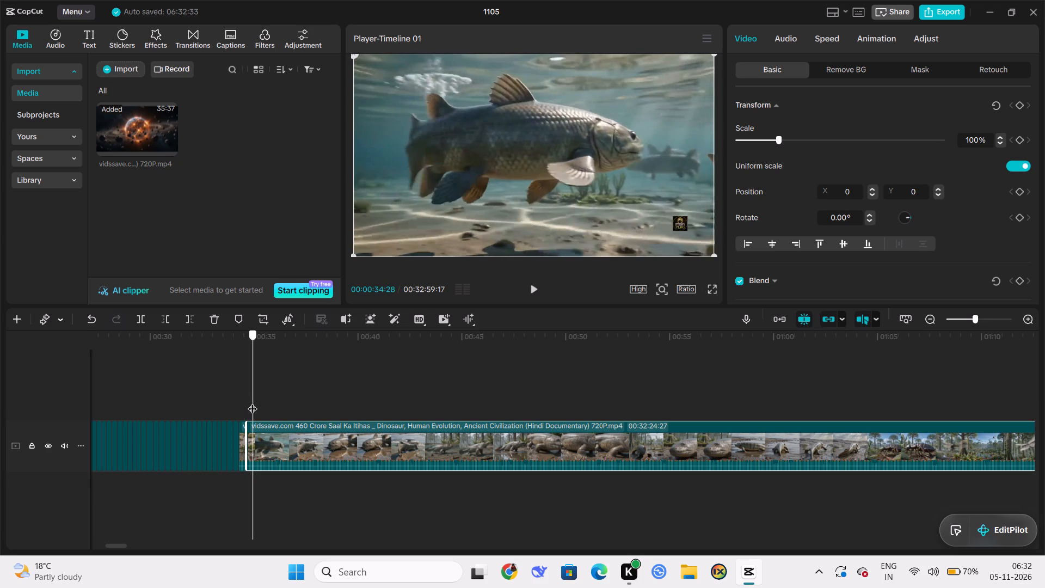
pyautogui.moveTo(253, 402); pyautogui.dragTo(253, 402)
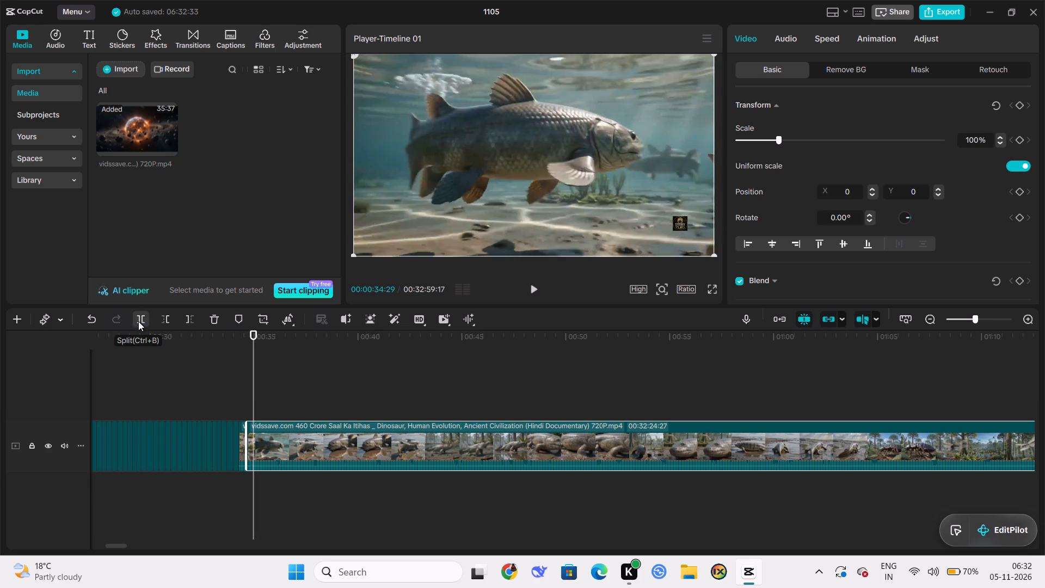
pyautogui.click(138, 321)
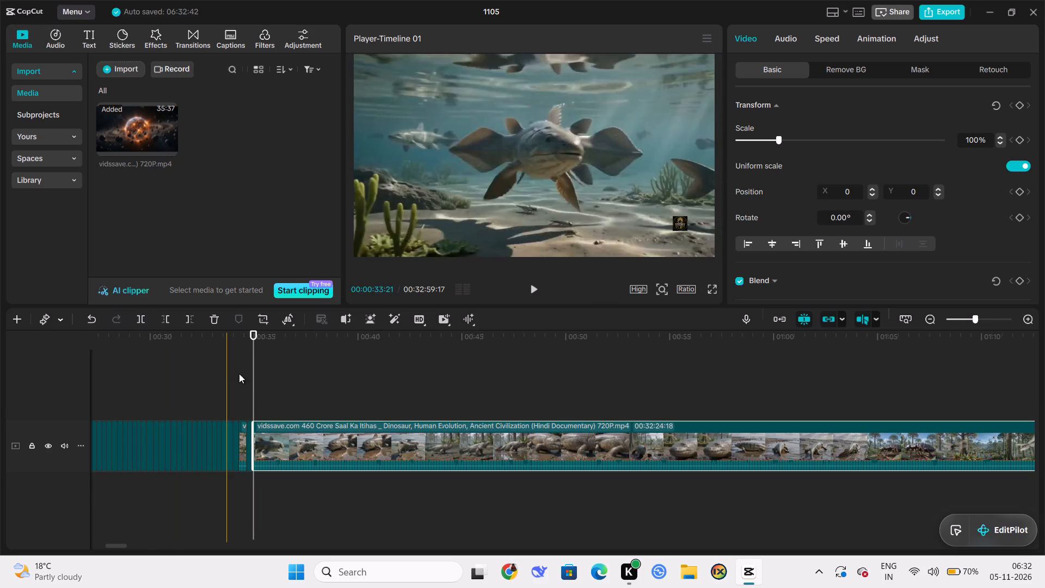
pyautogui.moveTo(253, 390); pyautogui.dragTo(259, 398)
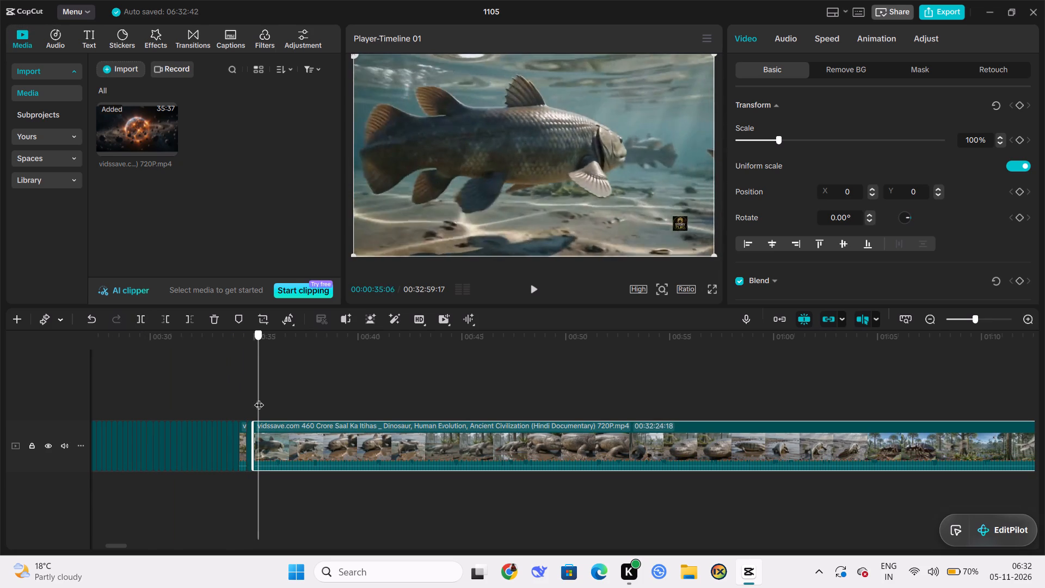
pyautogui.moveTo(259, 398); pyautogui.dragTo(260, 399)
pyautogui.click(142, 323)
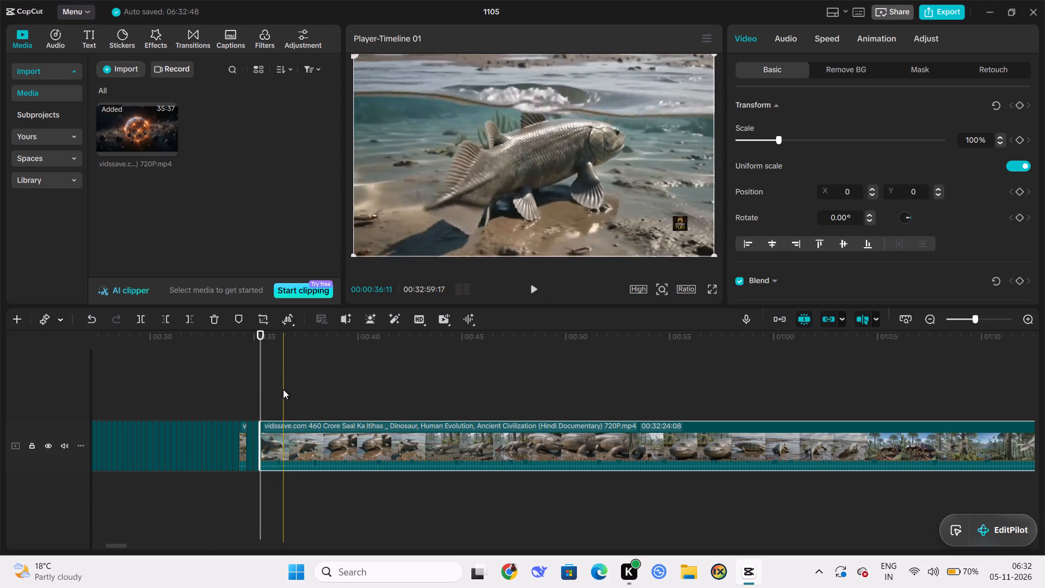
# Split the remaining long documentary clip at 00:00:35:17 and again at 00:00:35:27.
pyautogui.moveTo(261, 395); pyautogui.dragTo(266, 402)
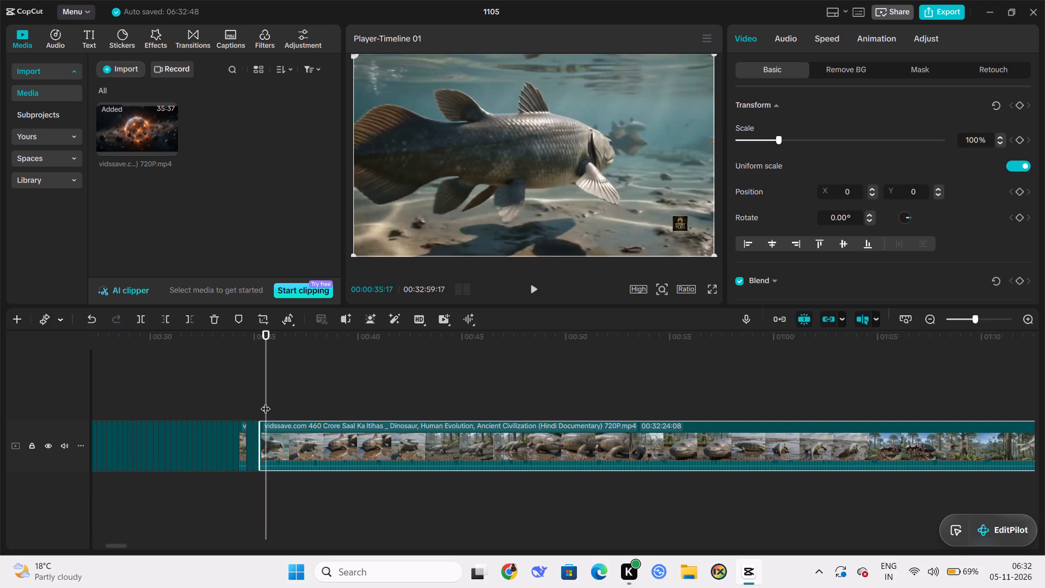
pyautogui.click(140, 312)
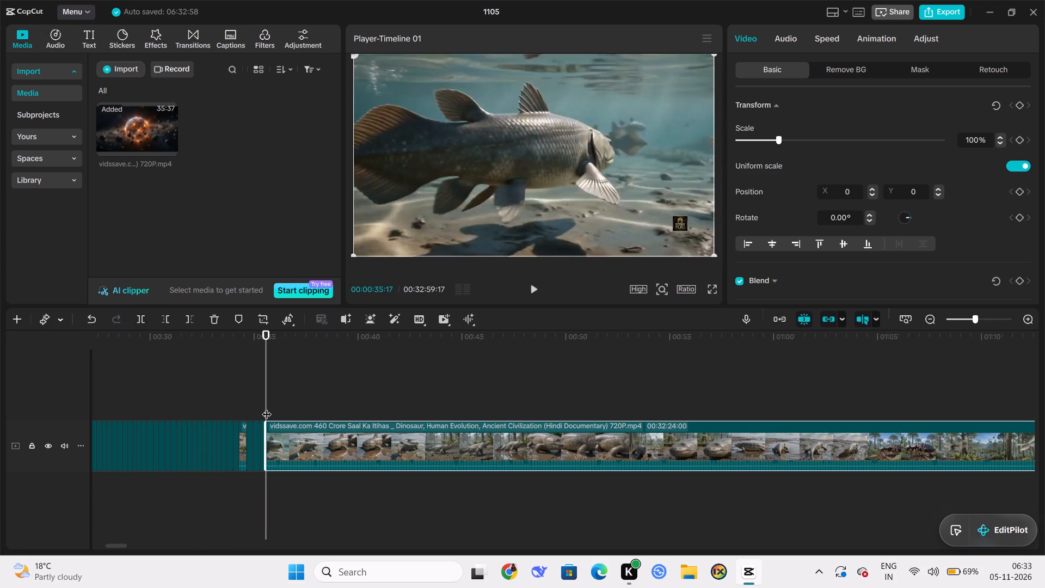
pyautogui.moveTo(267, 407); pyautogui.dragTo(271, 408)
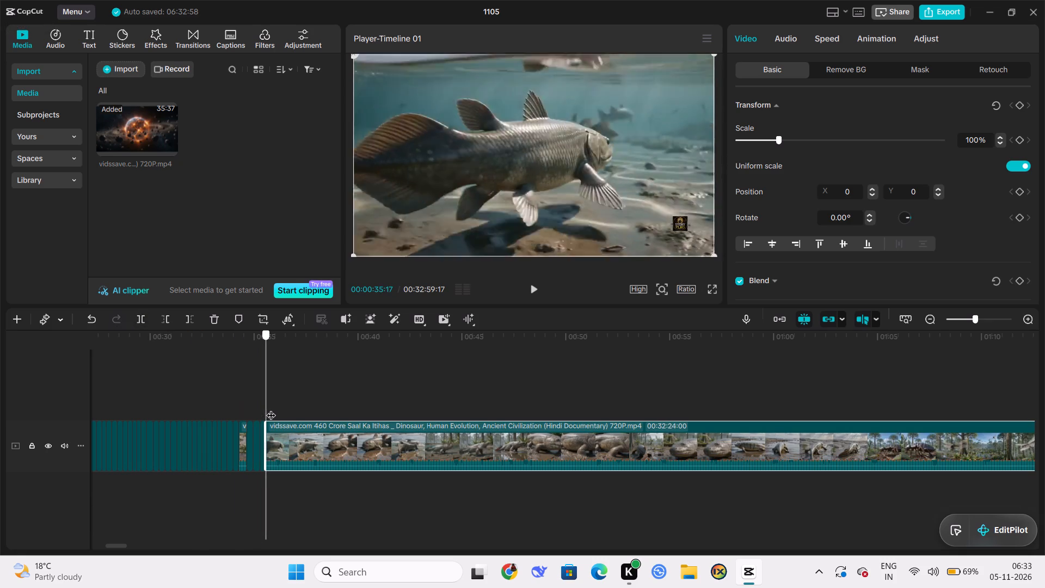
pyautogui.moveTo(271, 408); pyautogui.dragTo(273, 409)
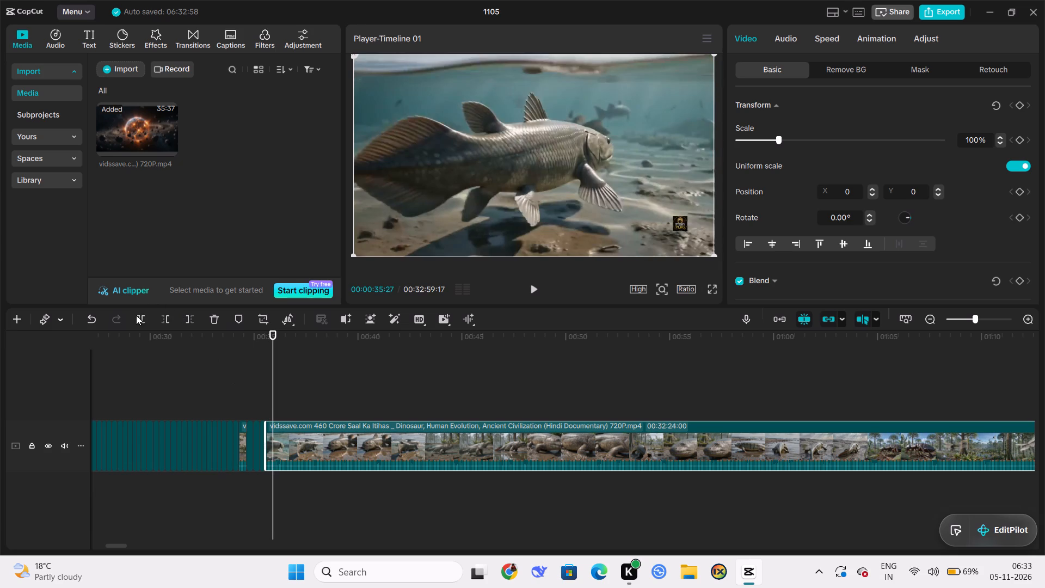
pyautogui.click(139, 316)
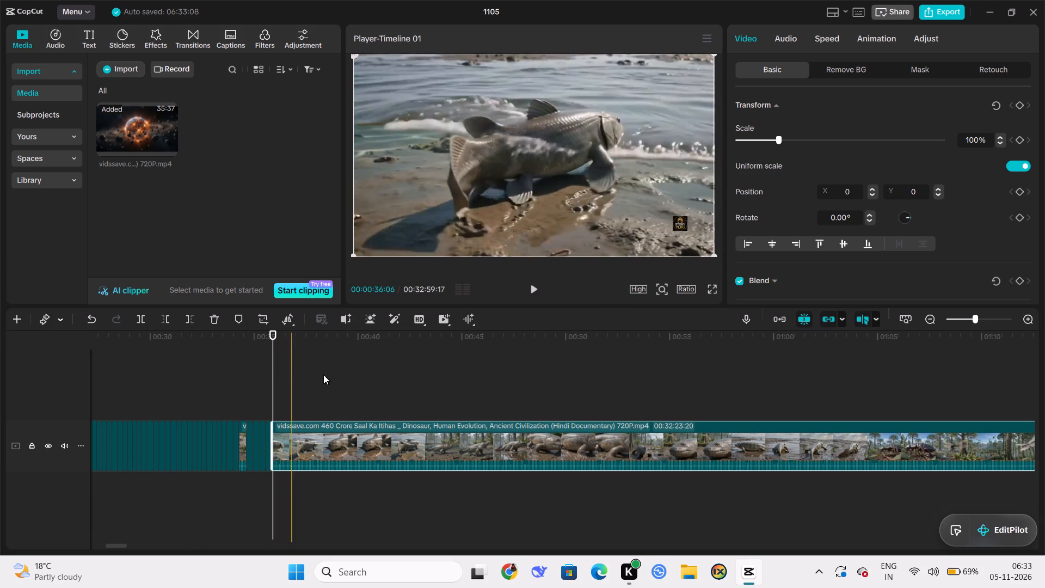
# Split the remaining long documentary clip at 00:00:36:04 and again at about 00:00:36:13.
pyautogui.moveTo(272, 376); pyautogui.dragTo(275, 378)
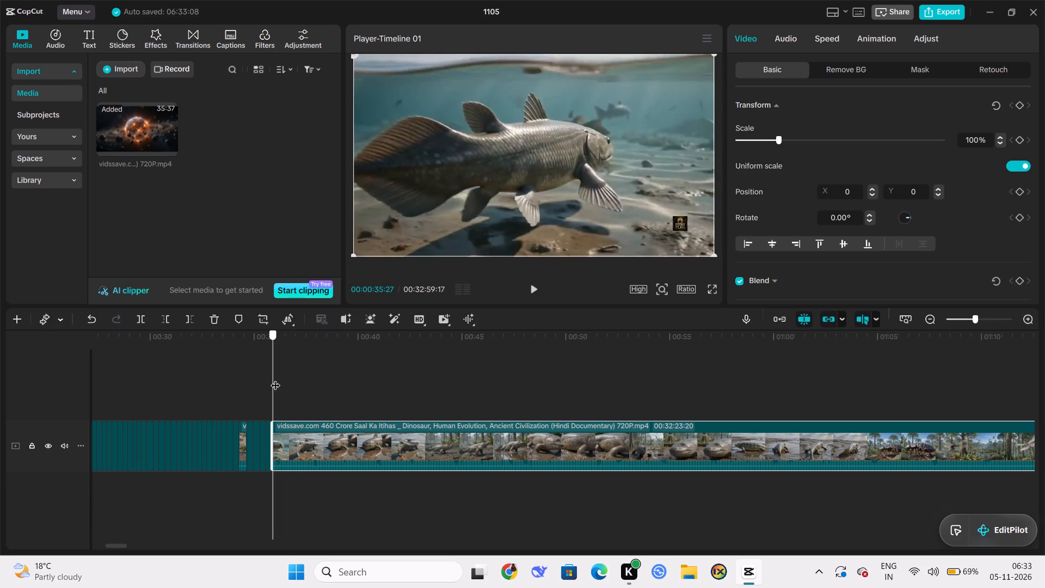
pyautogui.moveTo(275, 378); pyautogui.dragTo(278, 381)
pyautogui.click(139, 316)
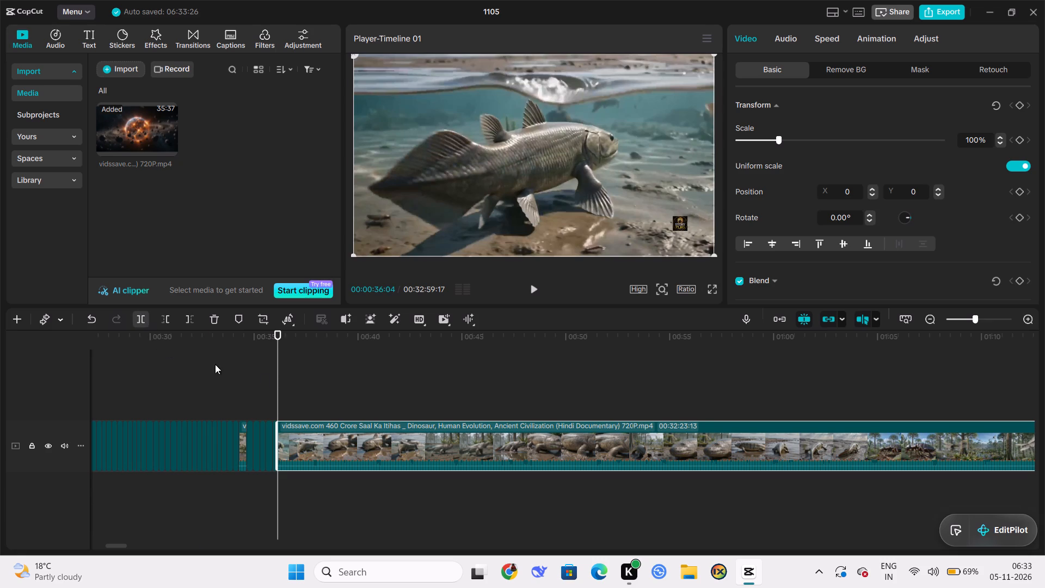
pyautogui.click(284, 399)
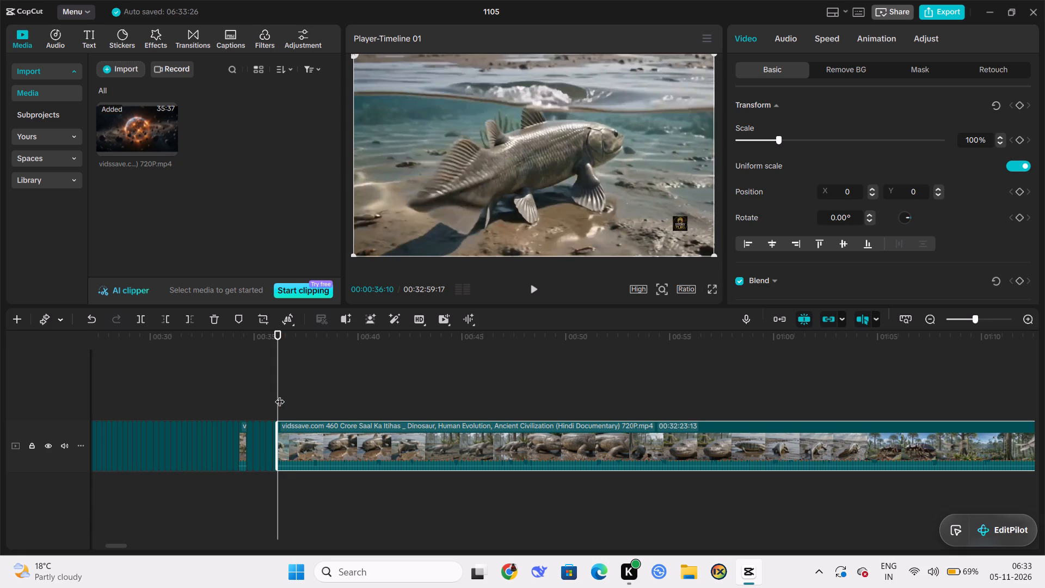
pyautogui.moveTo(276, 395); pyautogui.dragTo(278, 395)
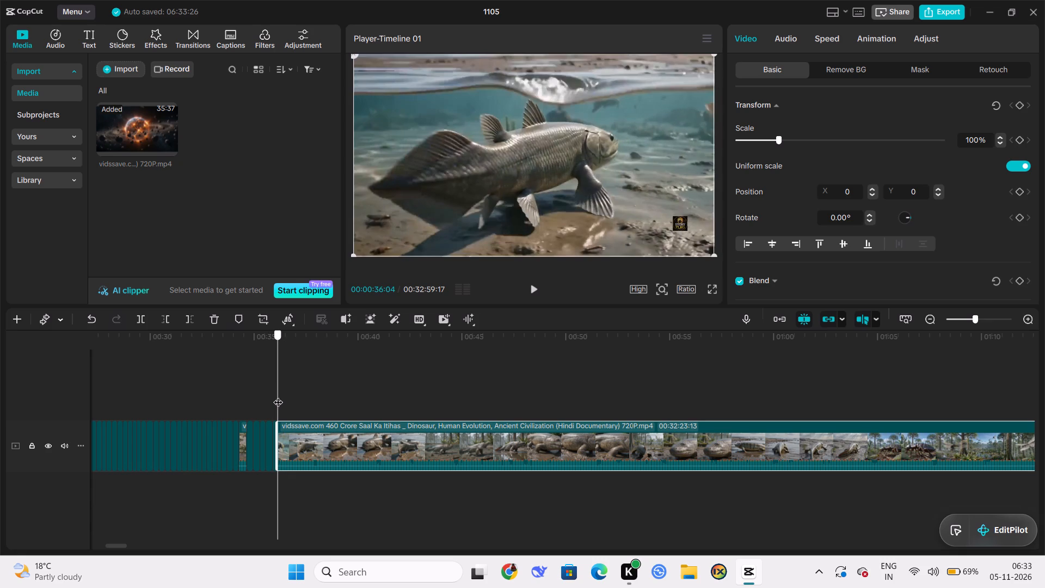
pyautogui.moveTo(278, 395); pyautogui.dragTo(284, 399)
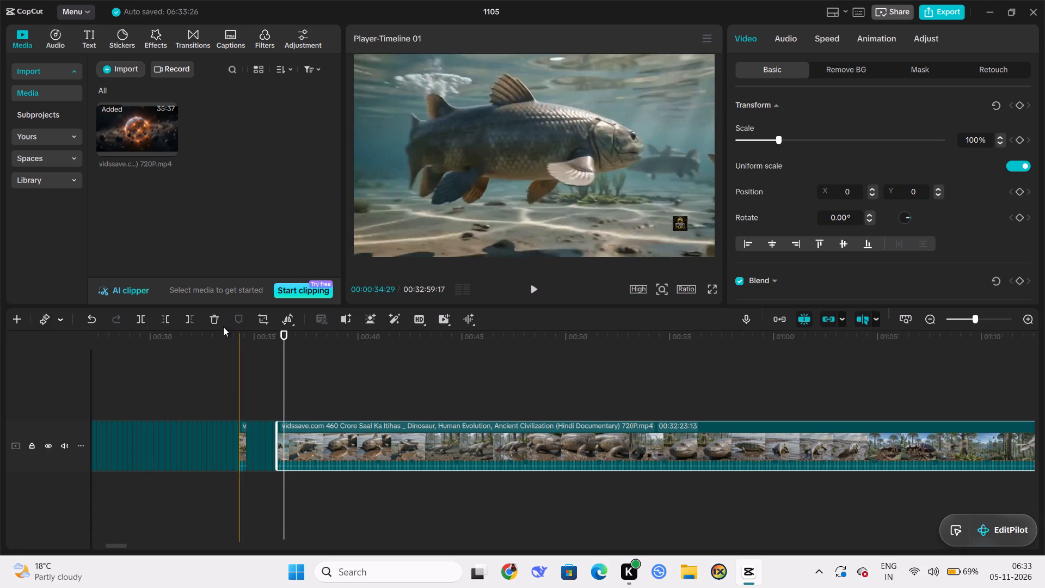
pyautogui.click(141, 314)
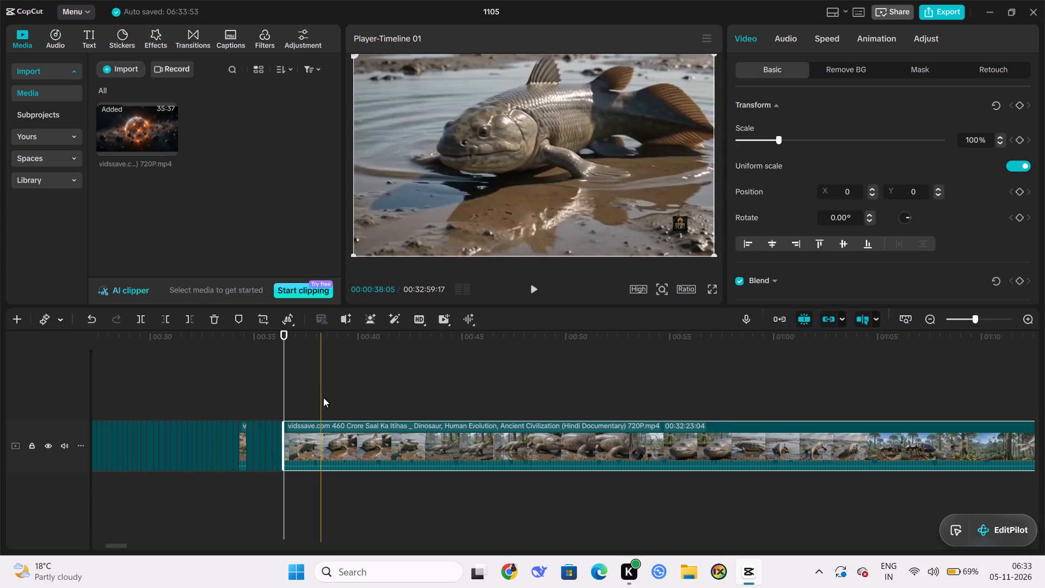
# Split the remaining long documentary clip at 00:00:36:20 and again at 00:00:37:02.
pyautogui.moveTo(281, 394); pyautogui.dragTo(289, 396)
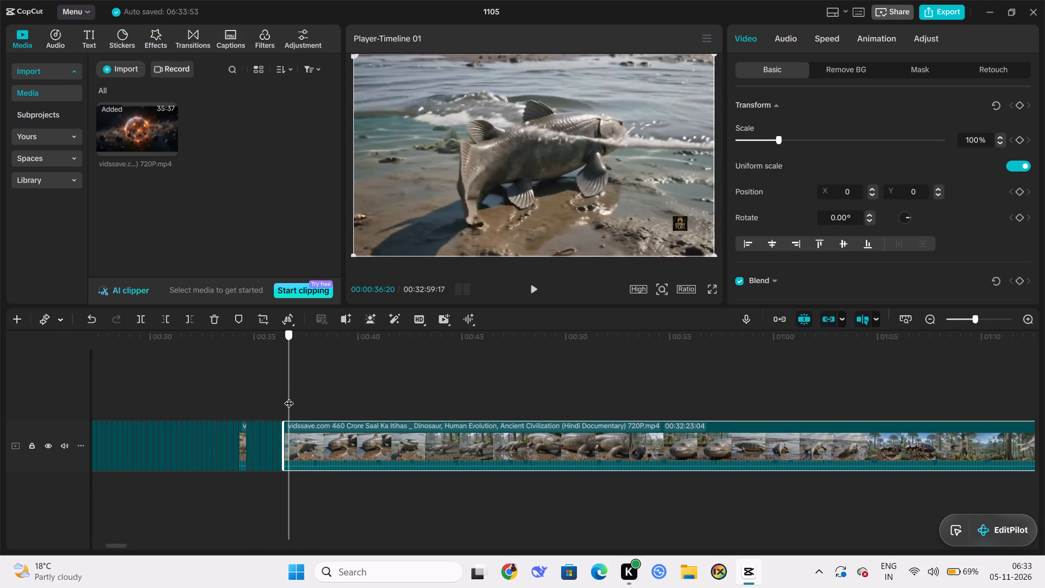
pyautogui.moveTo(289, 396); pyautogui.dragTo(289, 397)
pyautogui.click(140, 311)
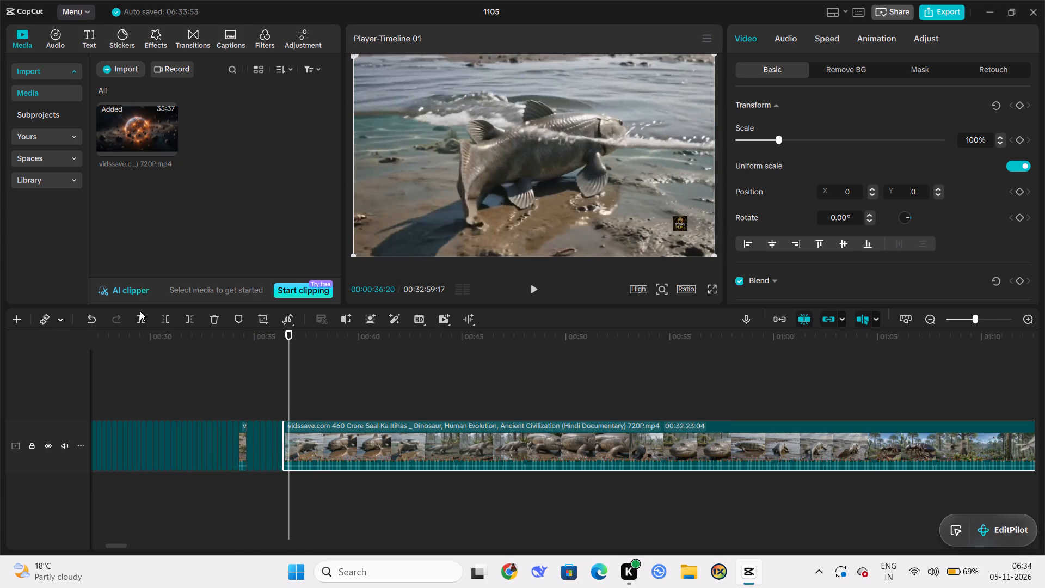
pyautogui.click(140, 313)
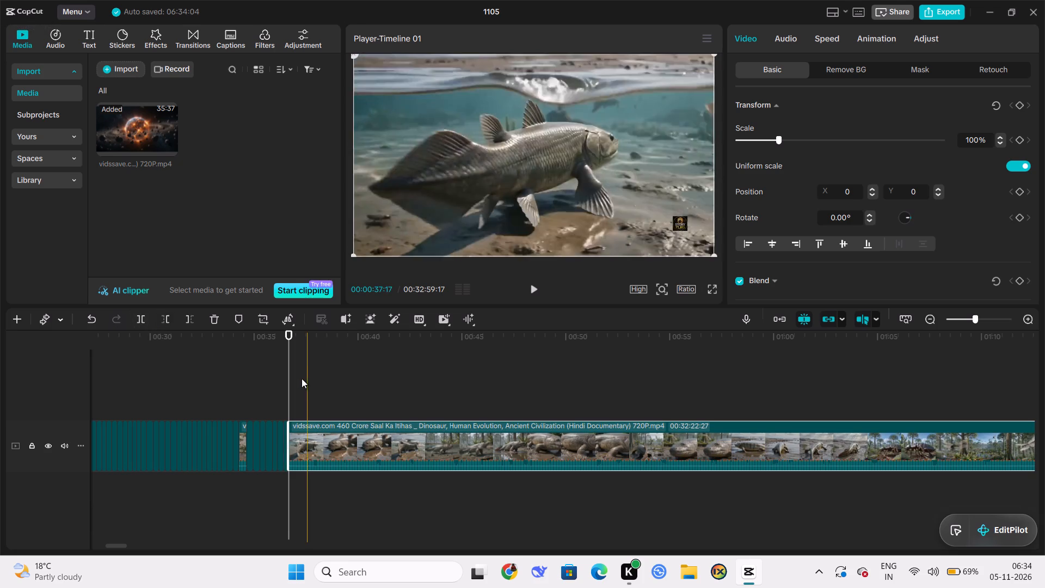
pyautogui.moveTo(288, 385); pyautogui.dragTo(292, 388)
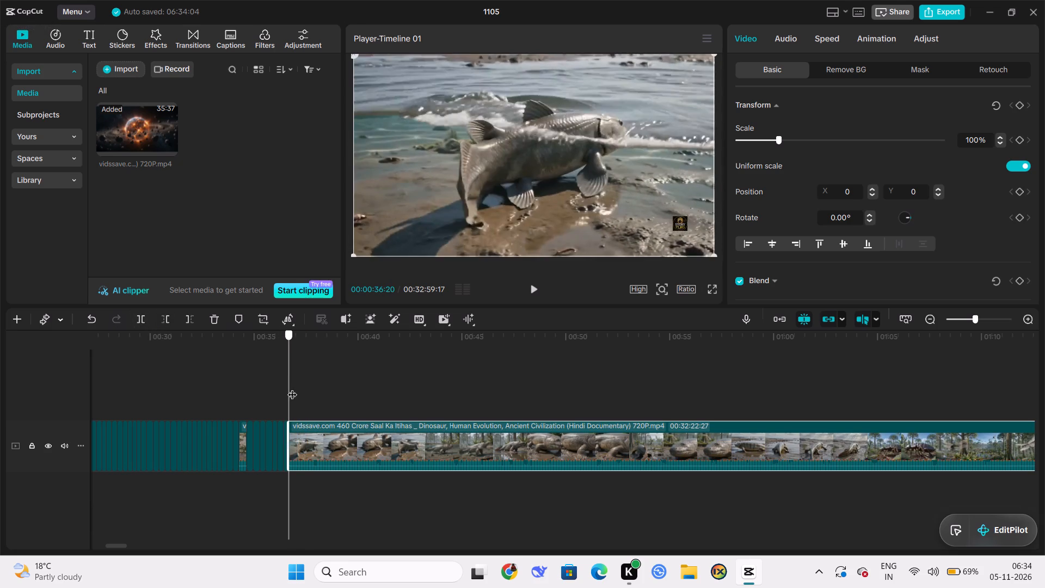
pyautogui.moveTo(292, 388); pyautogui.dragTo(299, 394)
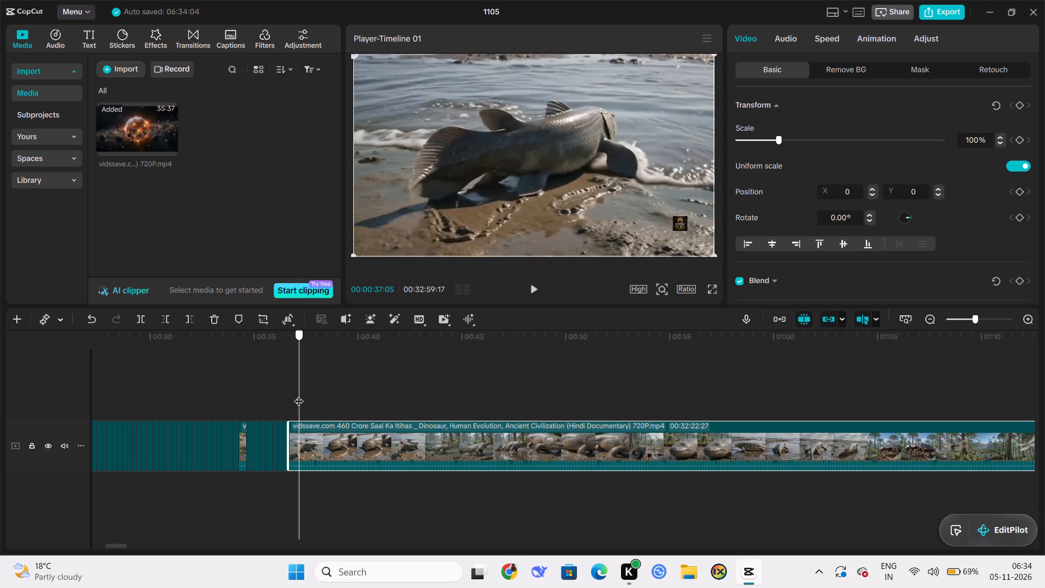
pyautogui.moveTo(299, 394); pyautogui.dragTo(298, 397)
pyautogui.moveTo(298, 397); pyautogui.dragTo(297, 397)
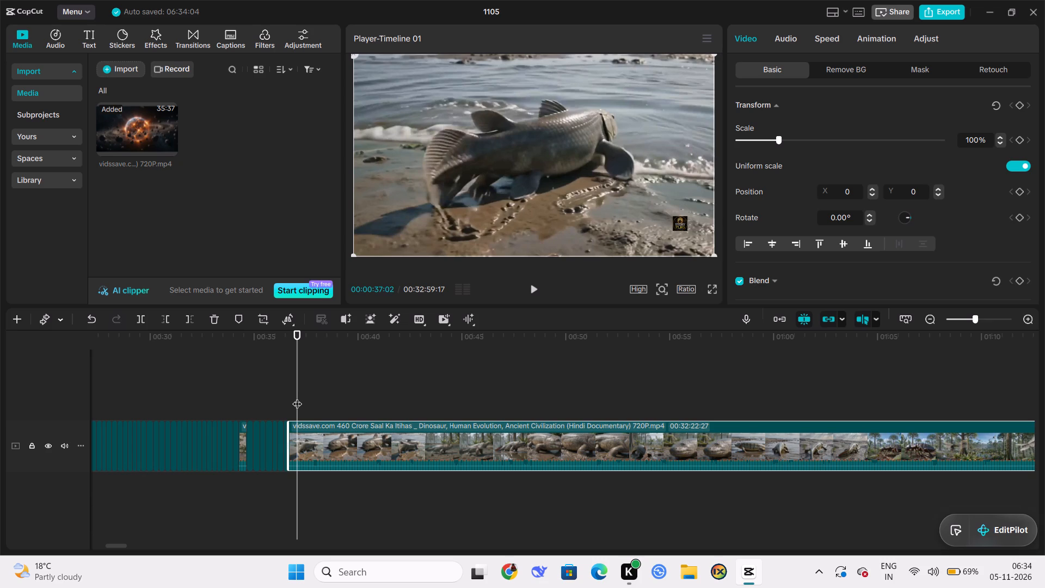
pyautogui.click(143, 314)
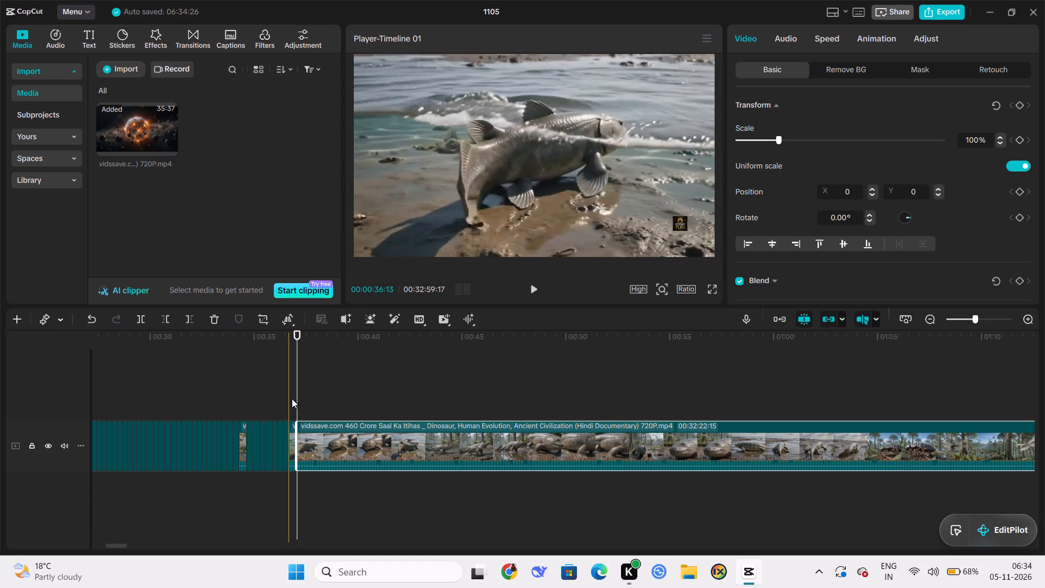
# Split the remaining long documentary clip at 00:00:37:10 and again at 00:00:37:18.
pyautogui.moveTo(297, 400); pyautogui.dragTo(300, 402)
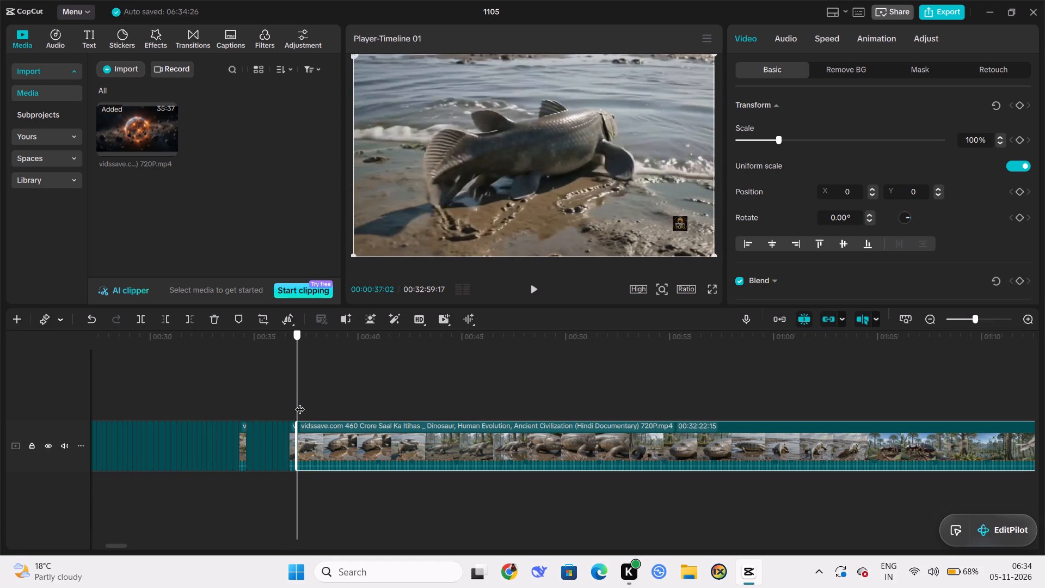
pyautogui.moveTo(300, 402); pyautogui.dragTo(303, 403)
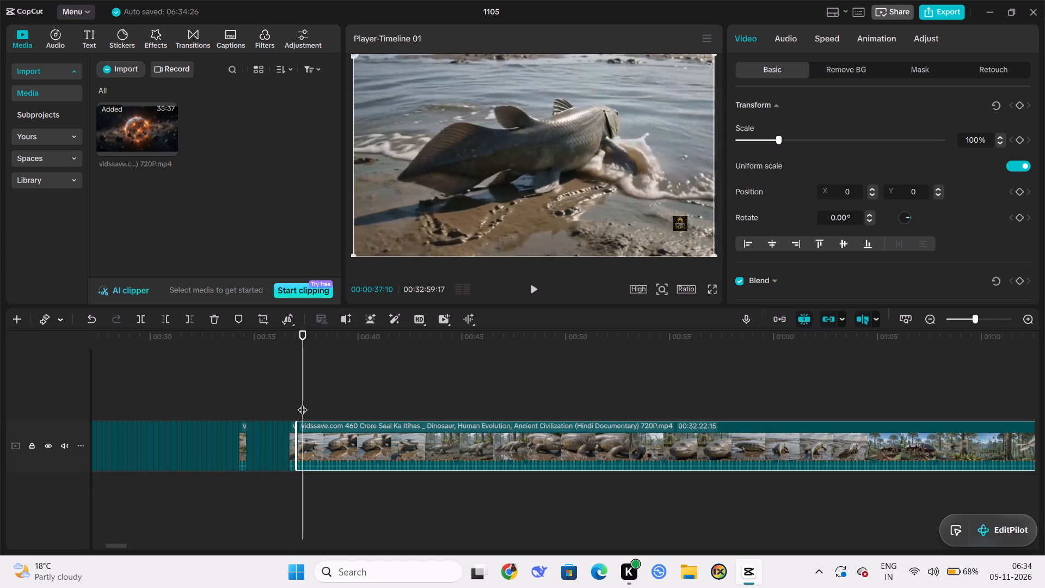
pyautogui.click(143, 315)
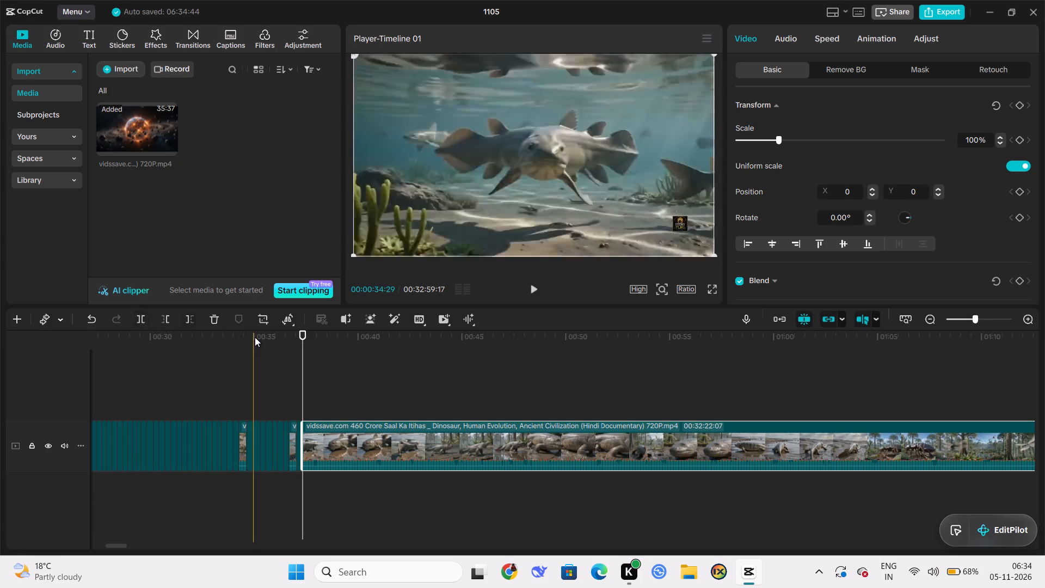
pyautogui.moveTo(302, 401); pyautogui.dragTo(308, 407)
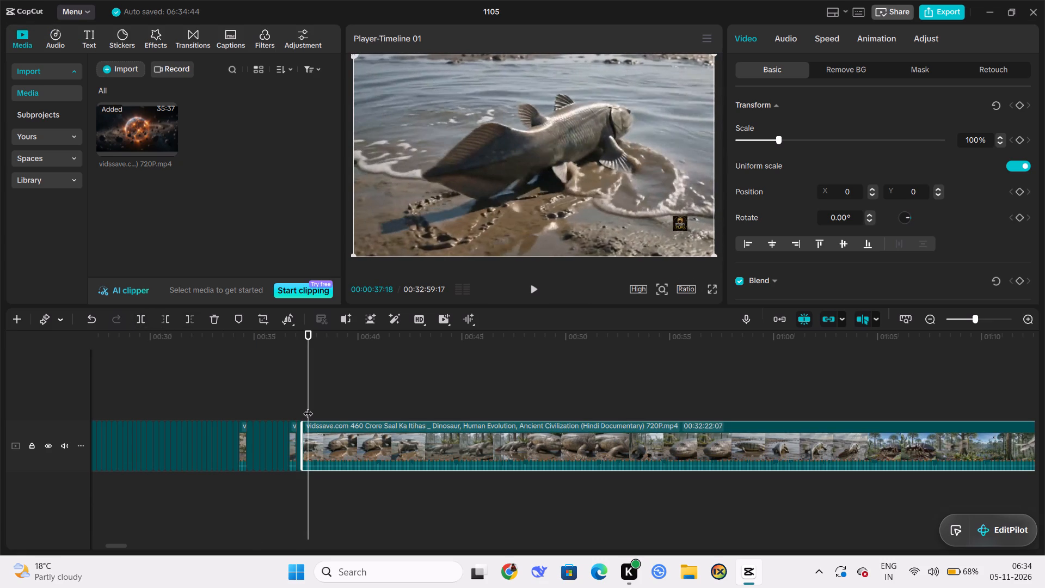
pyautogui.click(143, 320)
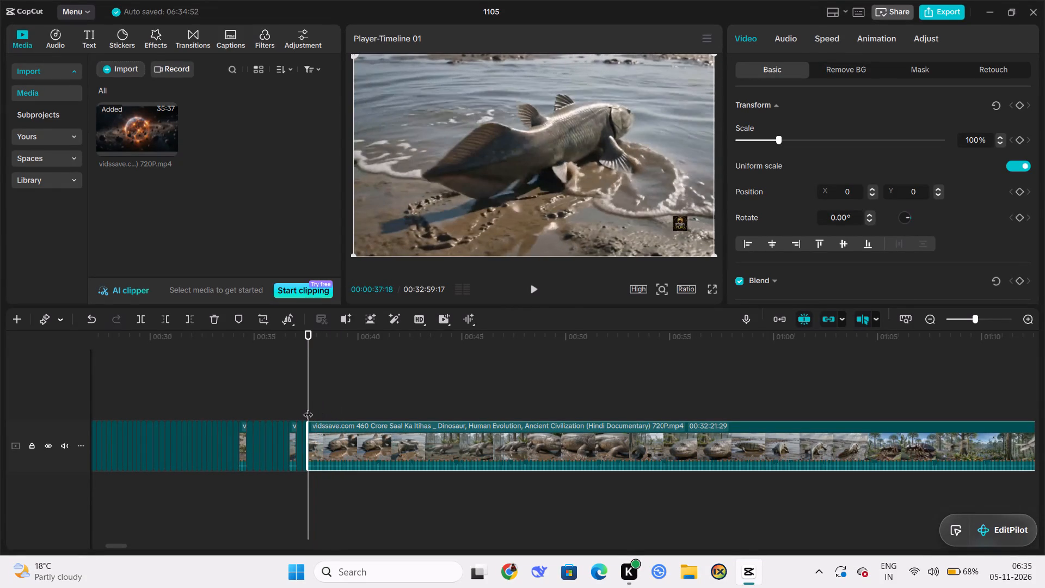
# Split the remaining long documentary clip at 00:00:37:27 and again at 00:00:38:04.
pyautogui.moveTo(308, 408); pyautogui.dragTo(315, 410)
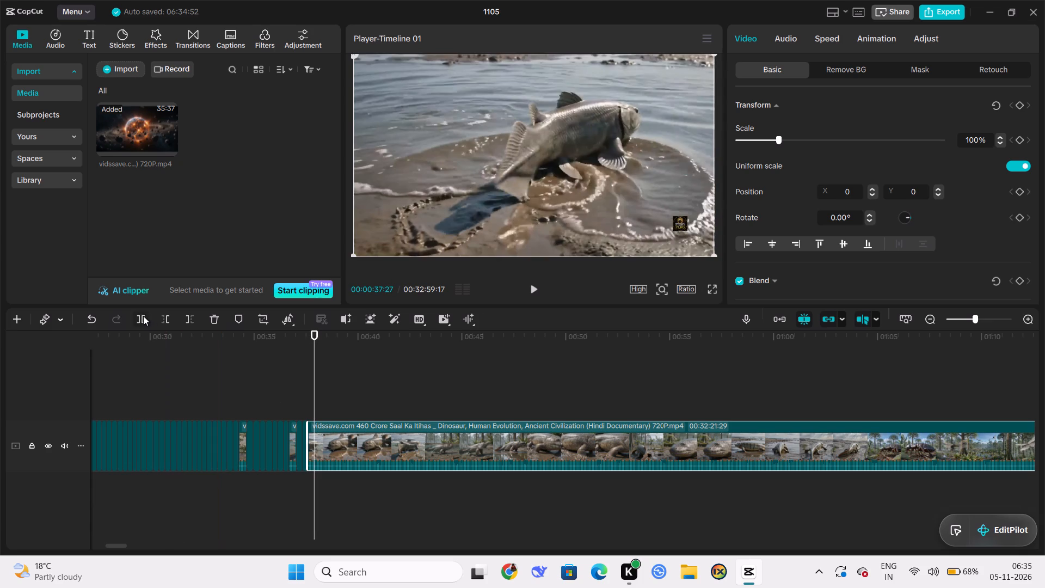
pyautogui.click(143, 316)
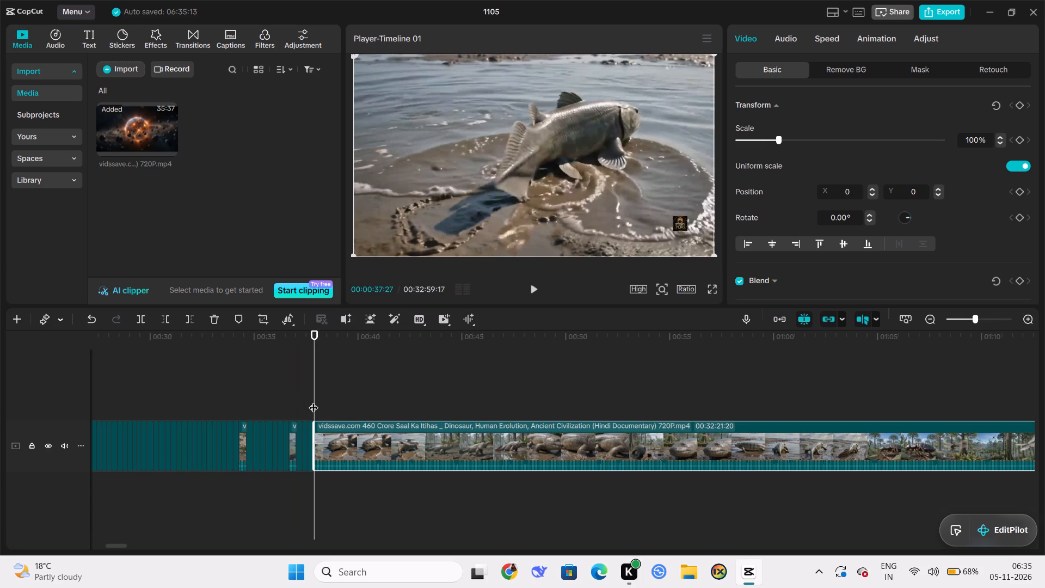
pyautogui.moveTo(313, 401); pyautogui.dragTo(317, 403)
pyautogui.moveTo(317, 403); pyautogui.dragTo(320, 405)
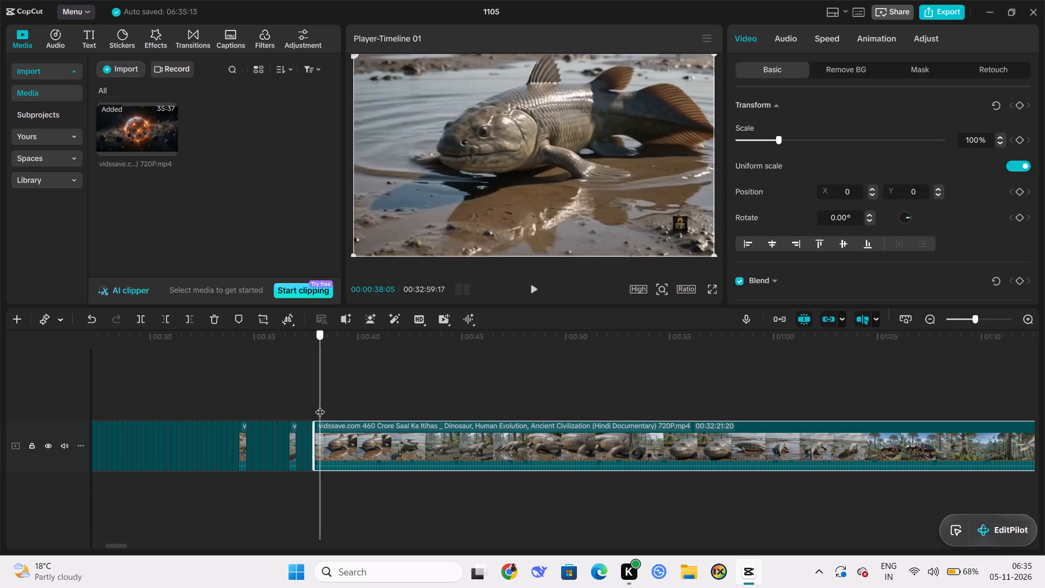
pyautogui.moveTo(320, 405); pyautogui.dragTo(319, 406)
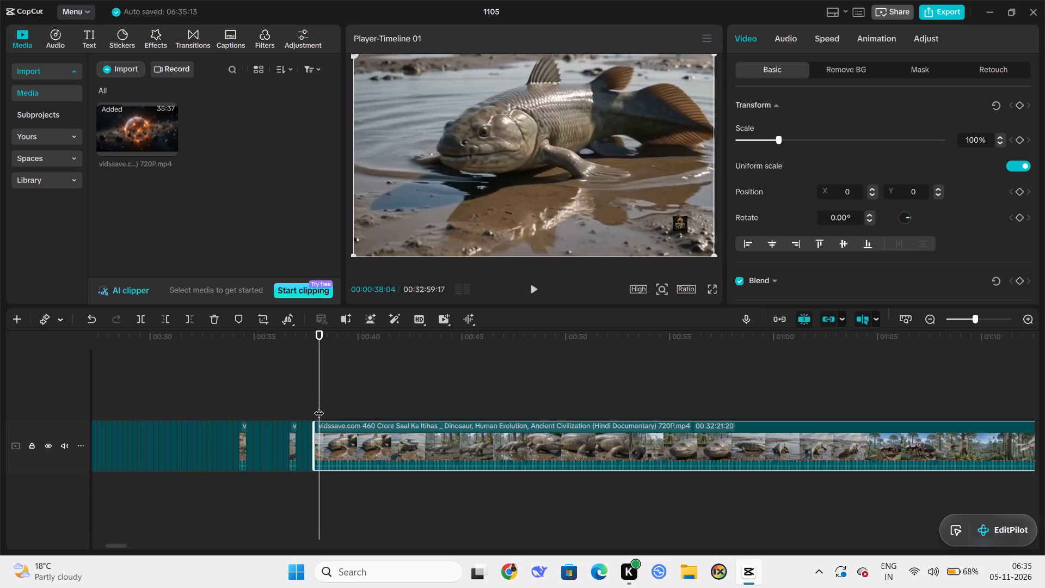
pyautogui.click(136, 320)
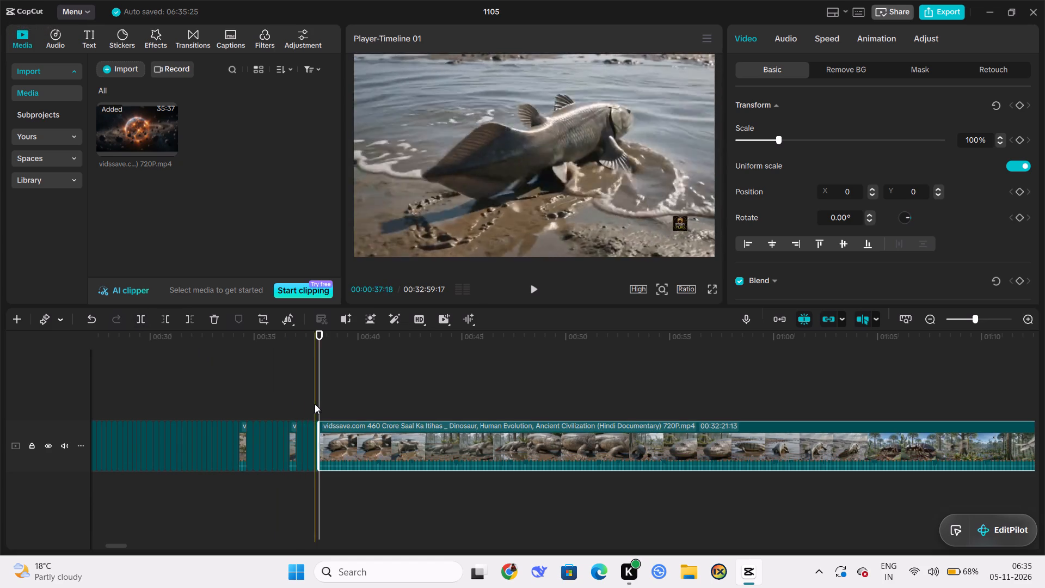
# Split the remaining long documentary clip at 00:00:38:15 and again at 00:00:38:26.
pyautogui.moveTo(317, 406); pyautogui.dragTo(324, 407)
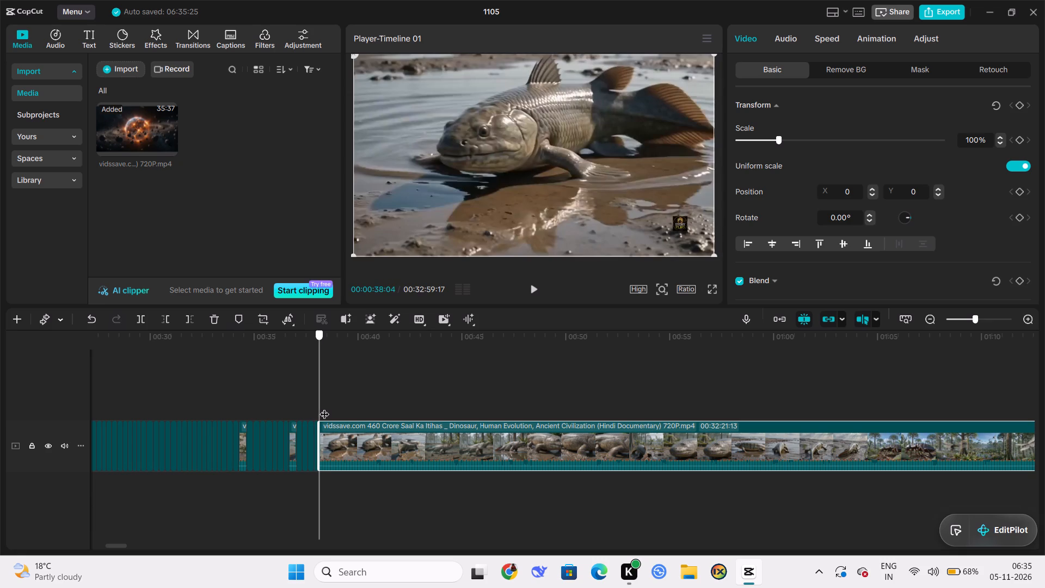
pyautogui.moveTo(324, 407); pyautogui.dragTo(327, 408)
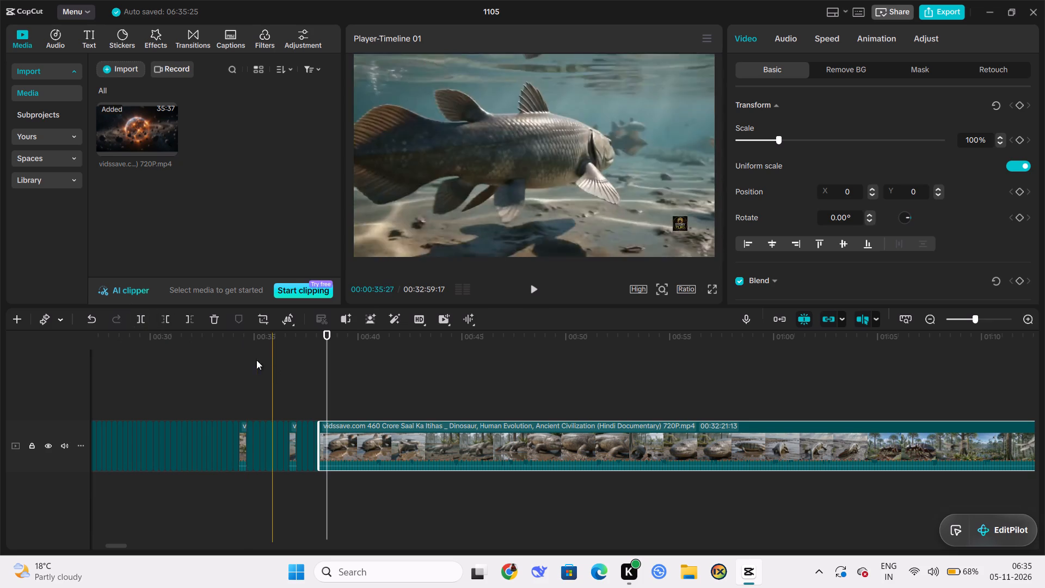
pyautogui.click(140, 318)
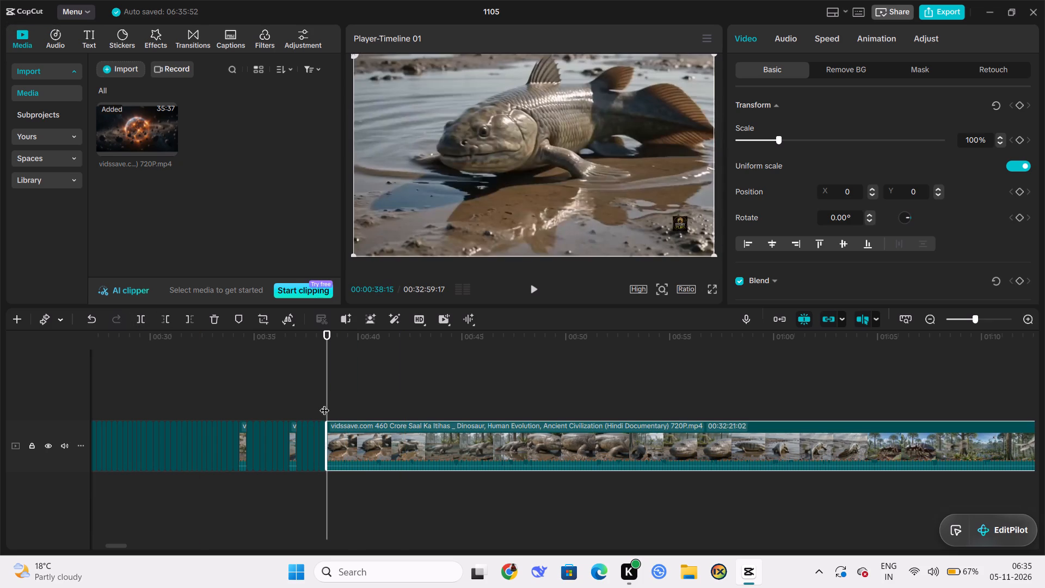
pyautogui.moveTo(324, 403); pyautogui.dragTo(333, 406)
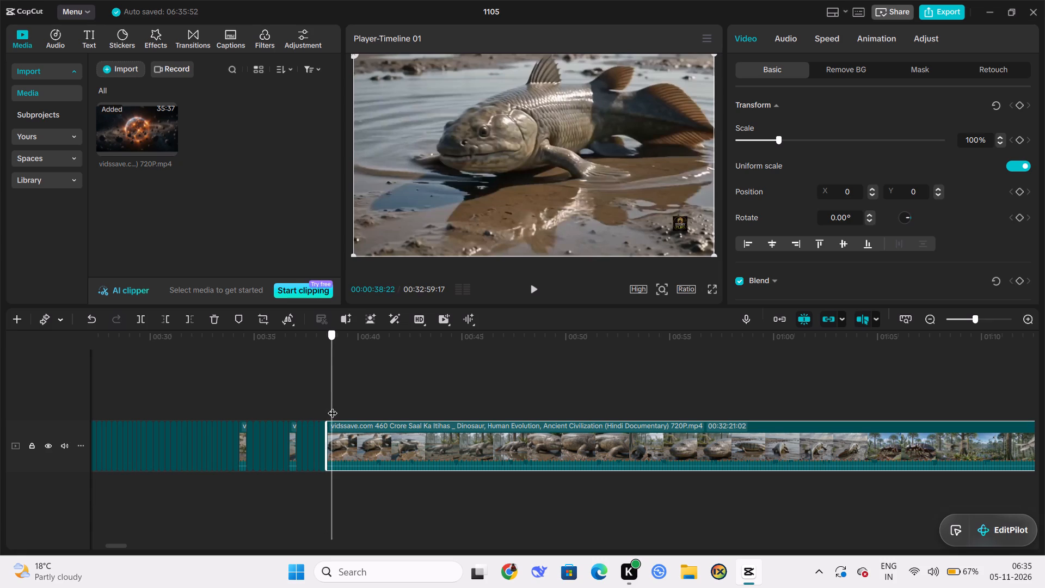
pyautogui.moveTo(333, 406); pyautogui.dragTo(334, 407)
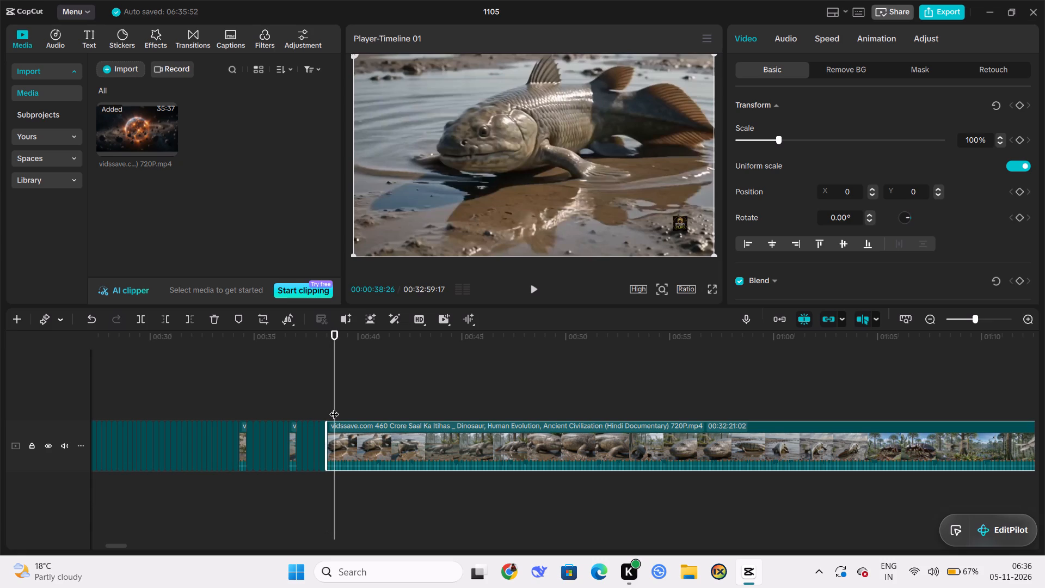
pyautogui.click(140, 315)
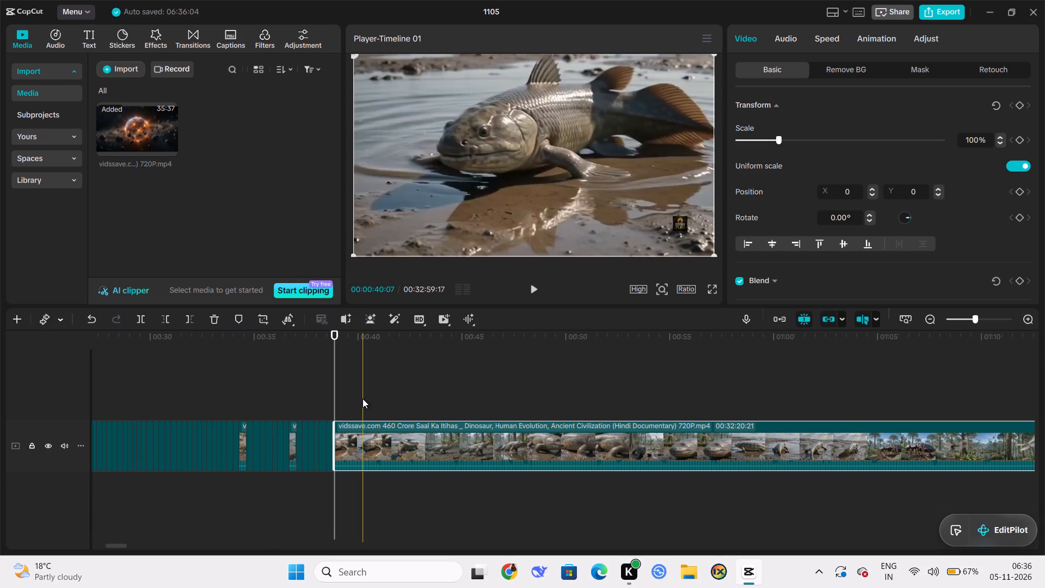
# Split the remaining long documentary clip at 00:00:39:04 and again at 00:00:39:13.
pyautogui.moveTo(334, 404); pyautogui.dragTo(340, 408)
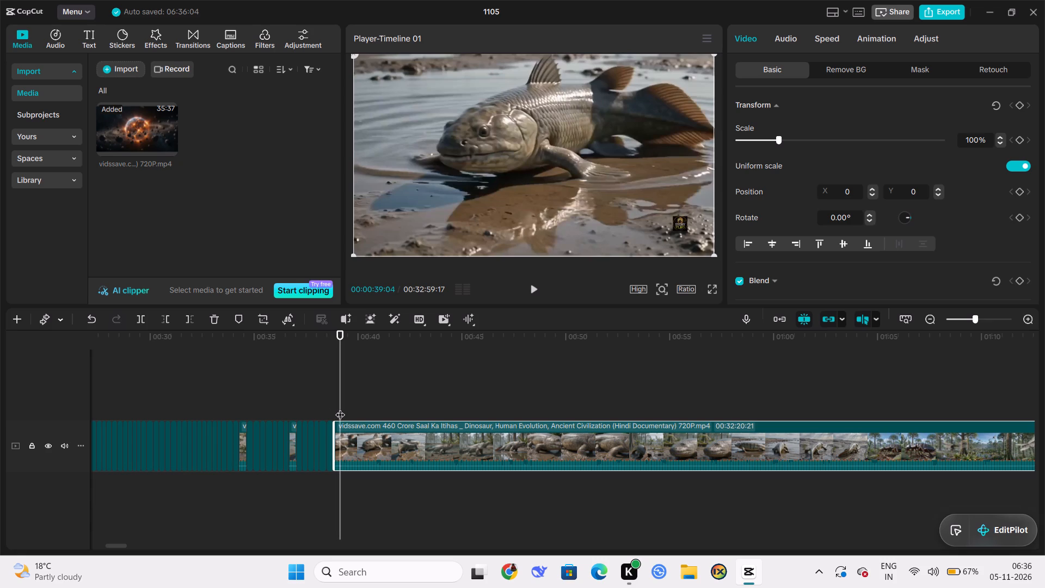
pyautogui.click(146, 319)
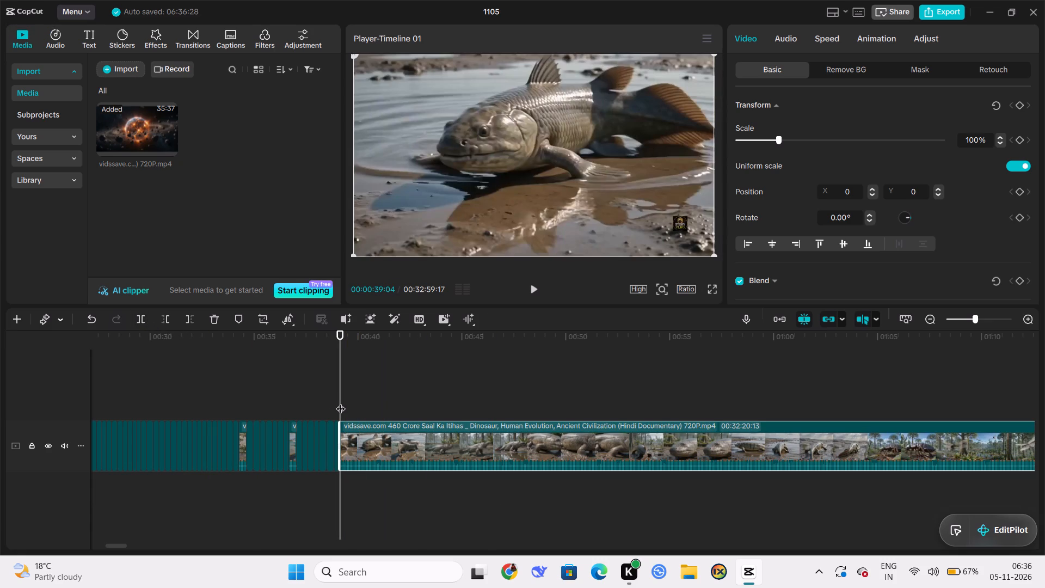
pyautogui.moveTo(341, 402); pyautogui.dragTo(342, 403)
pyautogui.moveTo(342, 403); pyautogui.dragTo(346, 405)
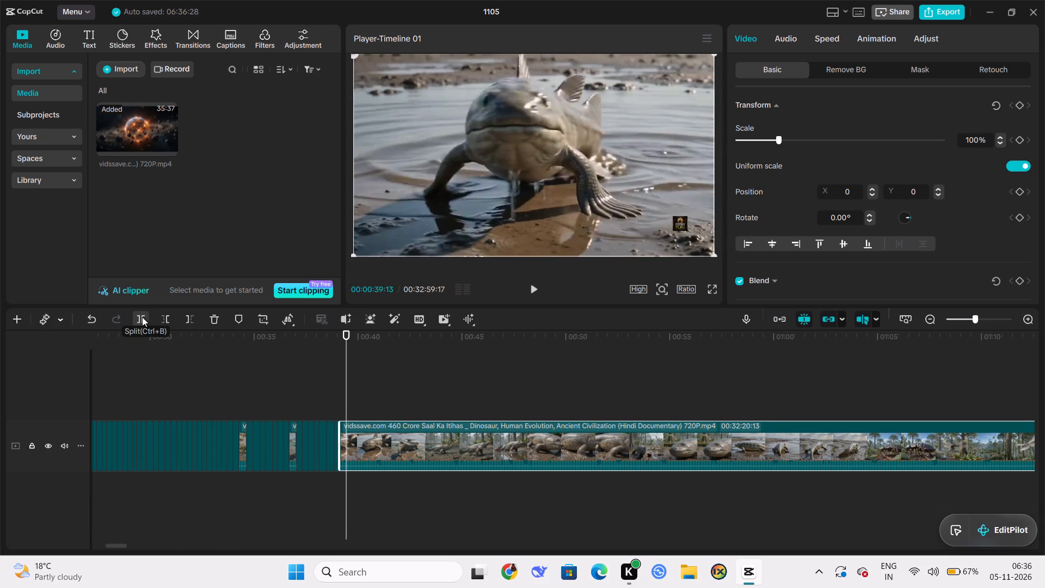
pyautogui.click(142, 317)
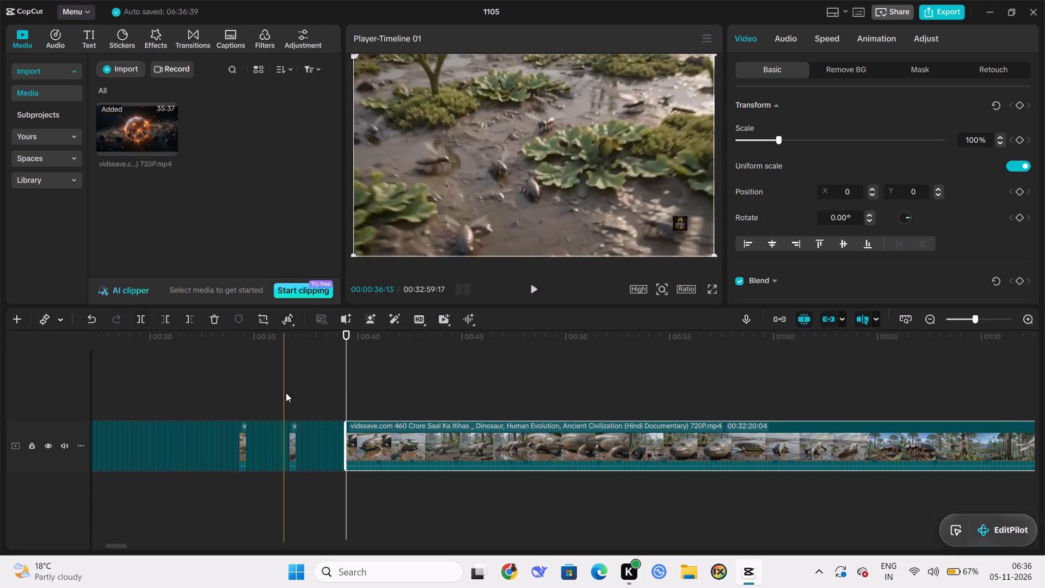
# Split the remaining long documentary clip at 00:00:39:20 and again at 00:00:39:27.
pyautogui.moveTo(346, 401); pyautogui.dragTo(347, 401)
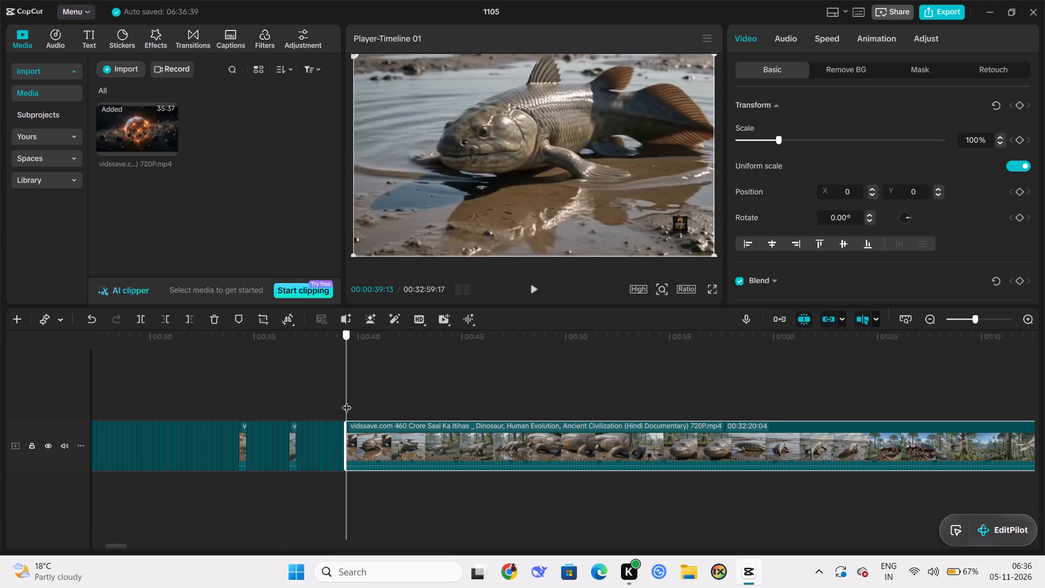
pyautogui.moveTo(347, 401); pyautogui.dragTo(351, 403)
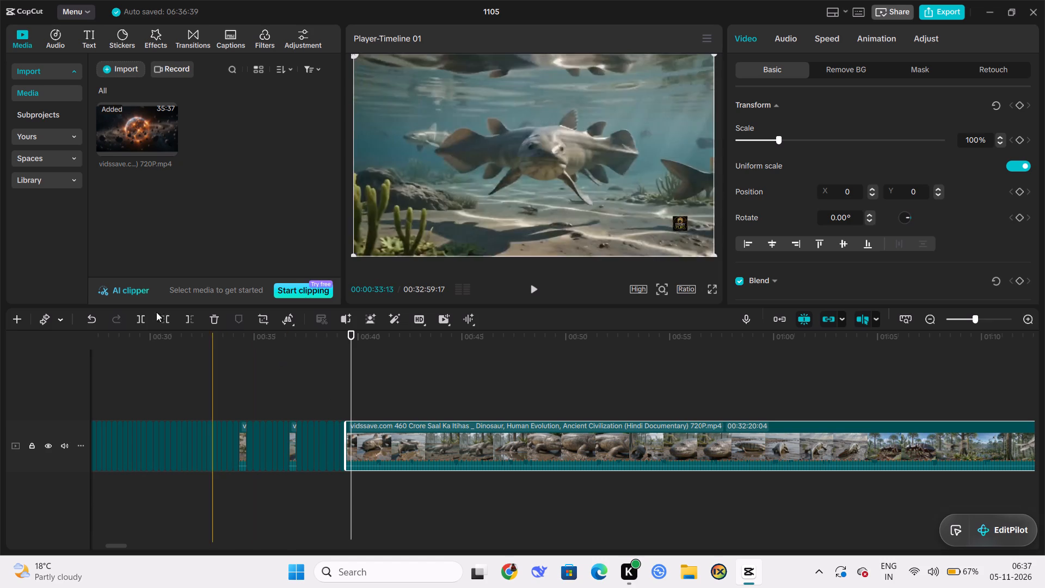
pyautogui.click(139, 320)
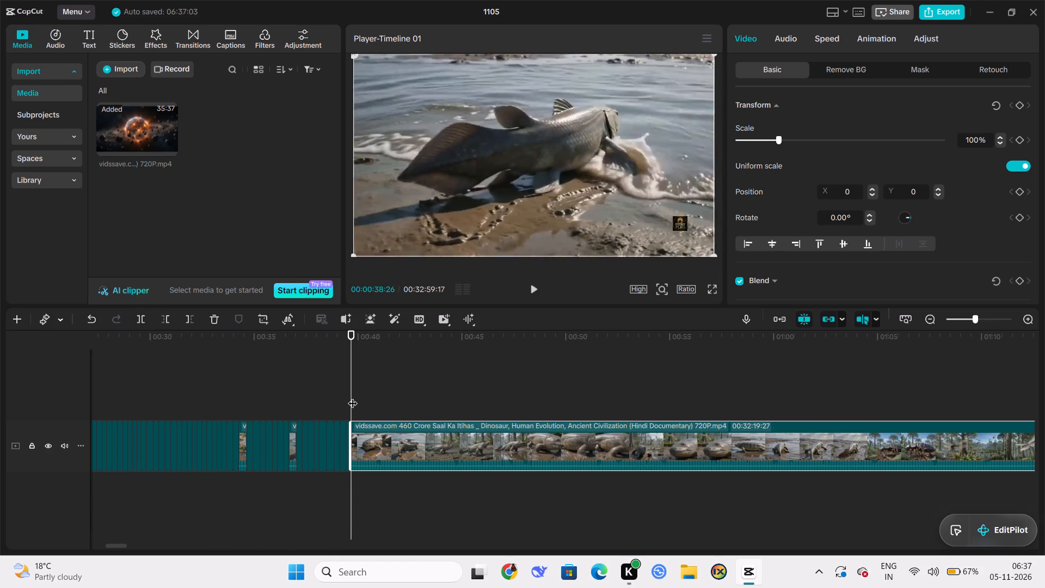
pyautogui.click(352, 402)
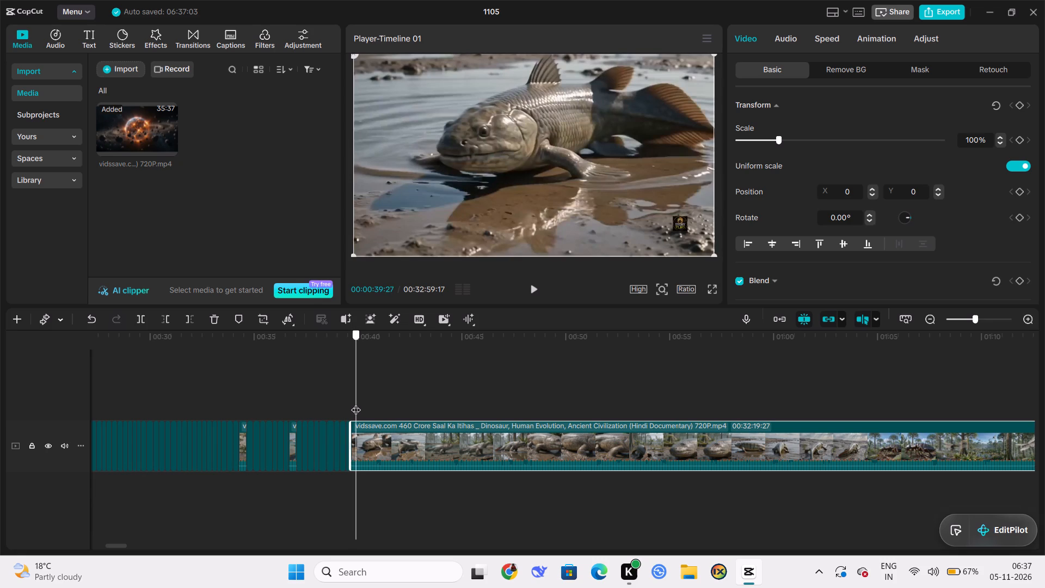
pyautogui.click(143, 320)
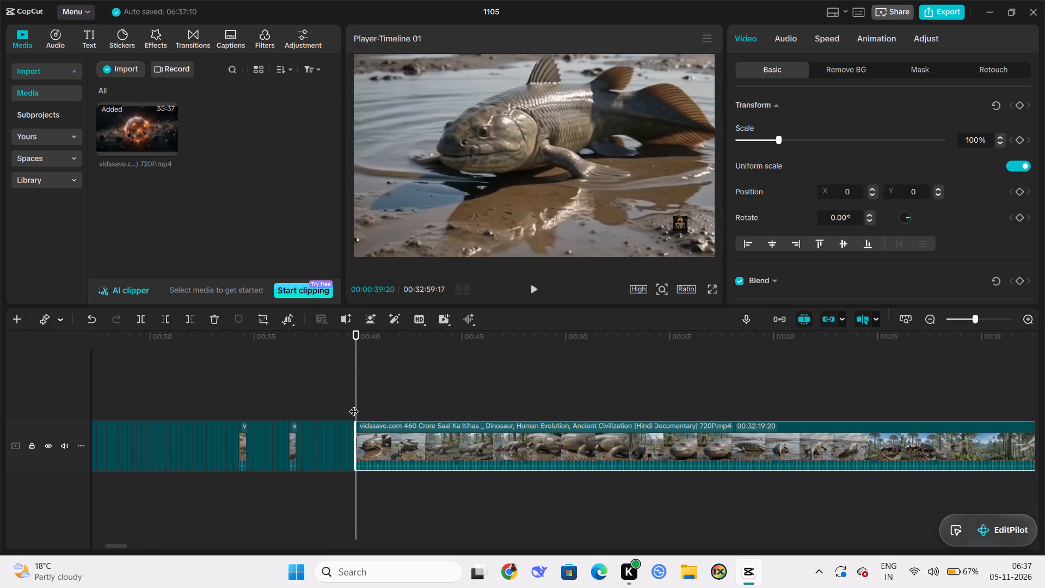
# Split the remaining long documentary clip at 00:00:40:04 and again at 00:00:40:14.
pyautogui.moveTo(354, 405); pyautogui.dragTo(361, 406)
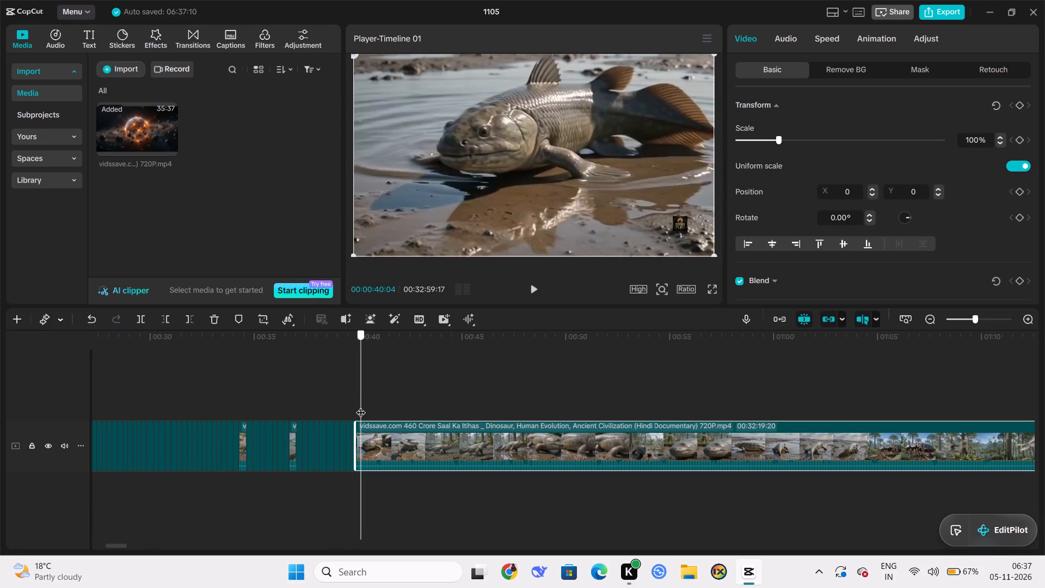
pyautogui.moveTo(361, 406); pyautogui.dragTo(361, 406)
pyautogui.click(144, 317)
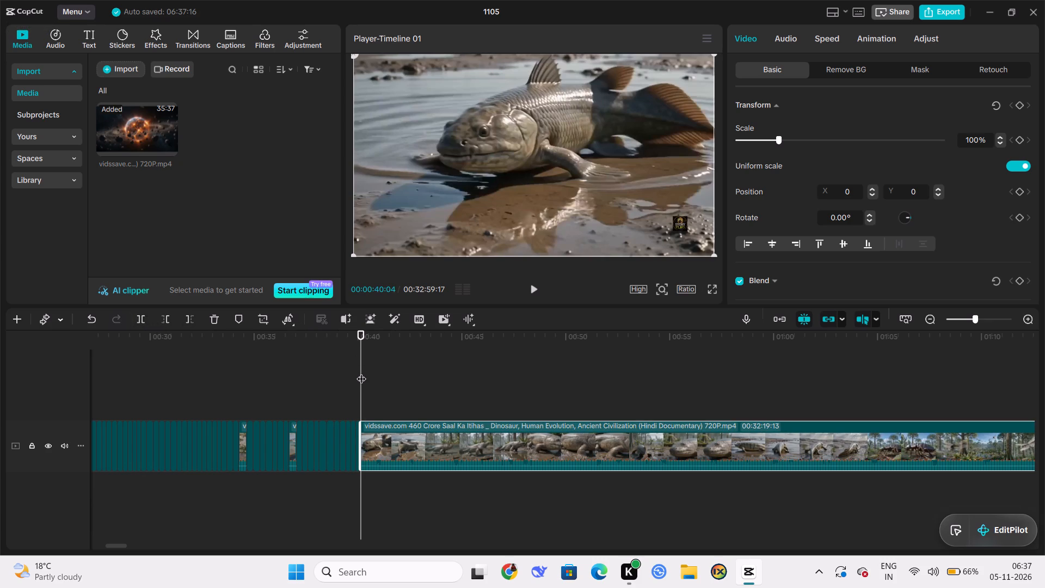
pyautogui.moveTo(361, 372); pyautogui.dragTo(368, 375)
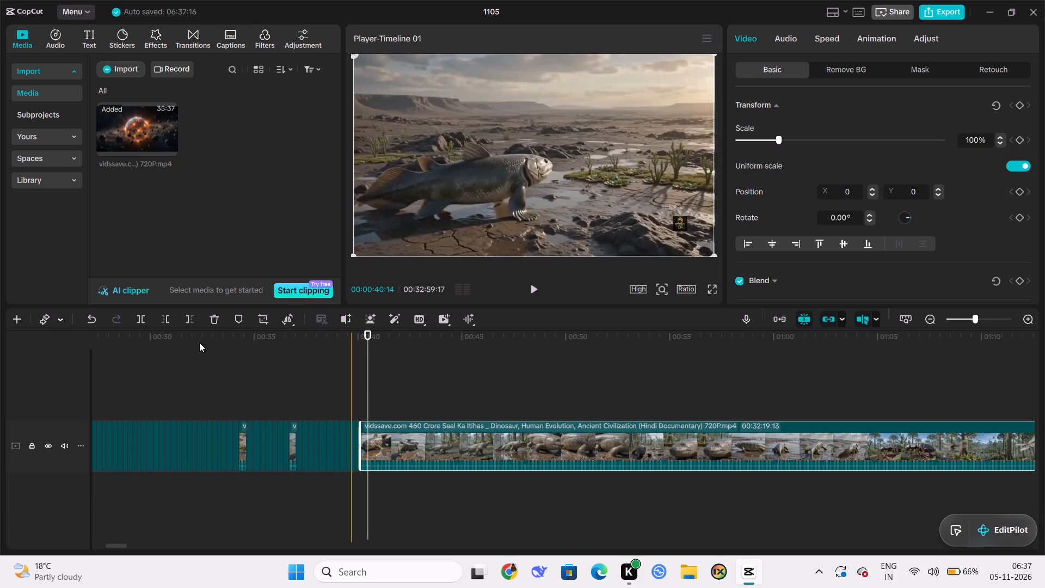
pyautogui.click(140, 322)
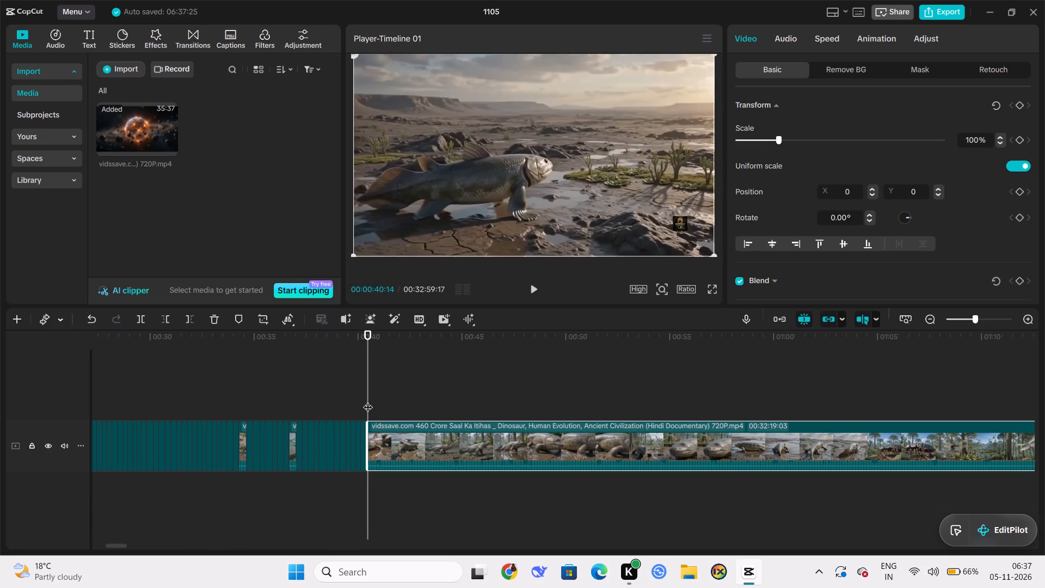
# Split the remaining long documentary clip at 00:00:40:22 and again at 00:00:40:29.
pyautogui.moveTo(368, 400); pyautogui.dragTo(373, 403)
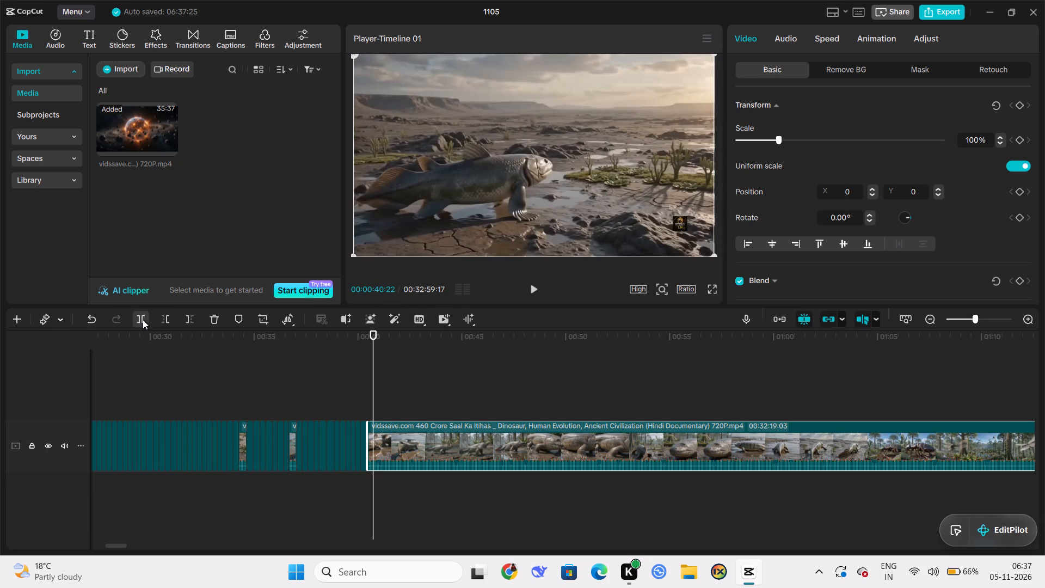
pyautogui.click(143, 320)
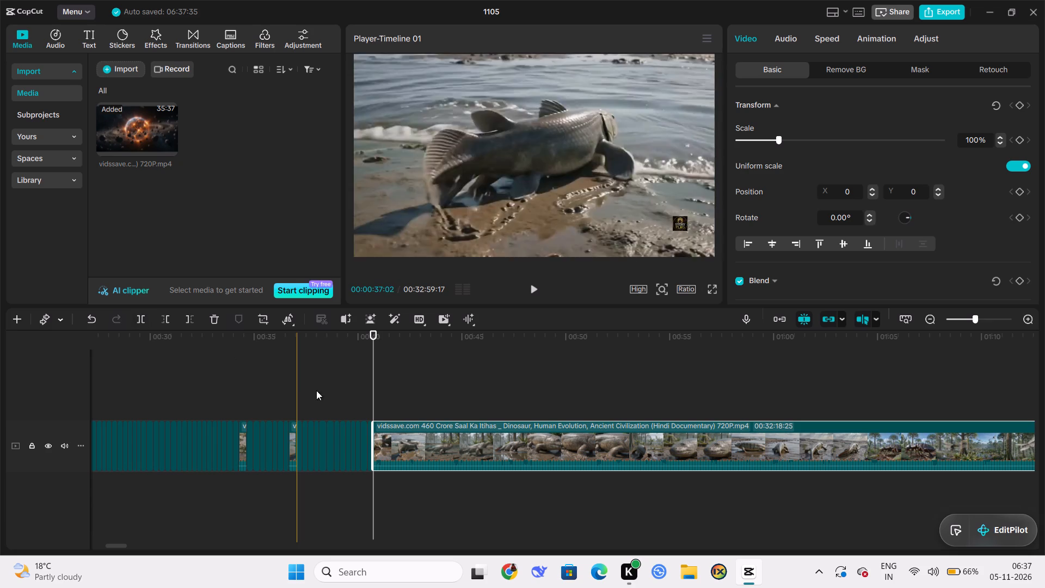
pyautogui.click(374, 399)
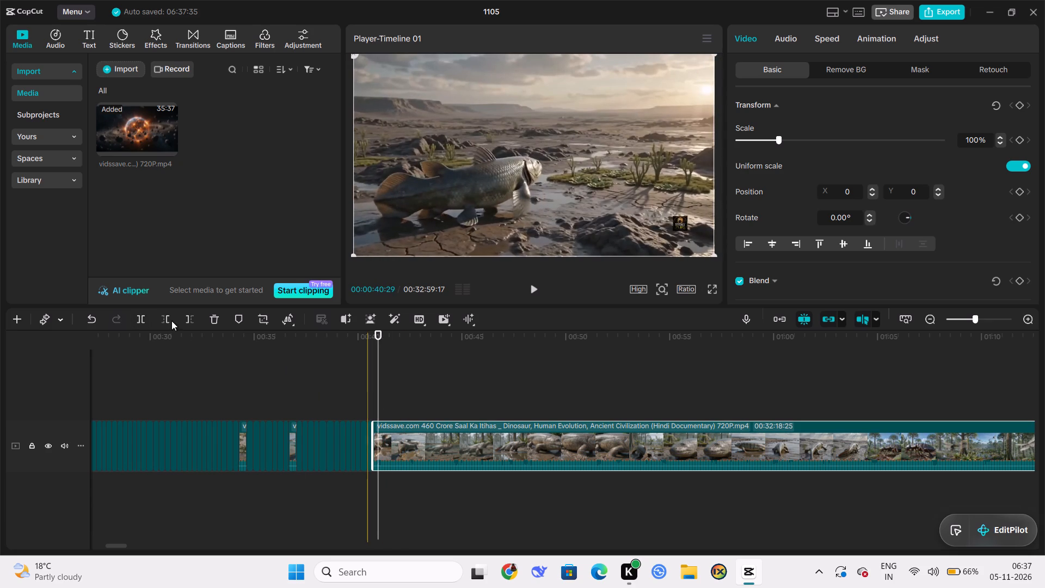
pyautogui.click(140, 319)
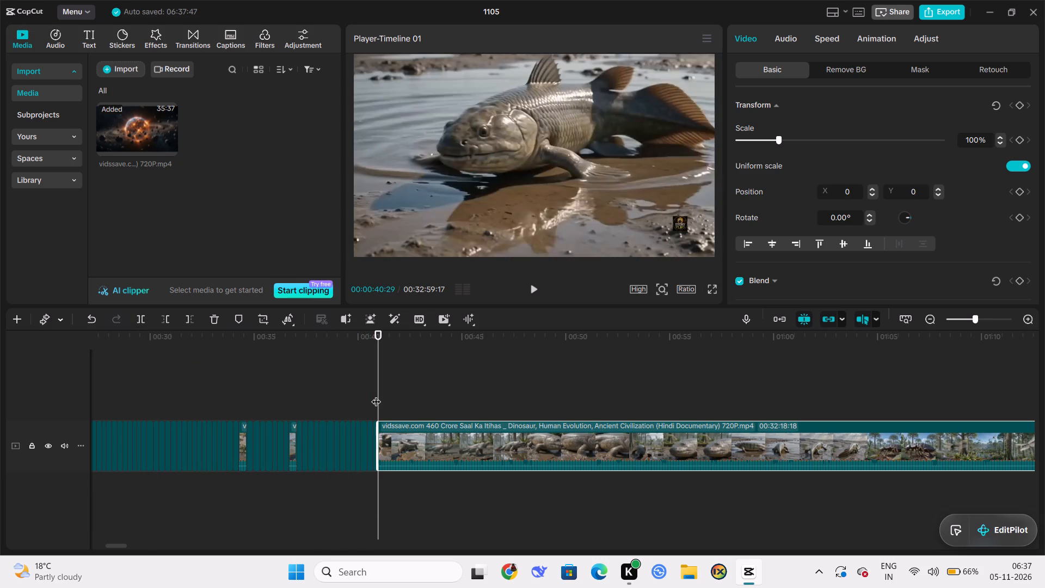
# Split the remaining long documentary clip at 00:00:41:07 and again at 00:00:41:13.
pyautogui.moveTo(378, 399); pyautogui.dragTo(379, 399)
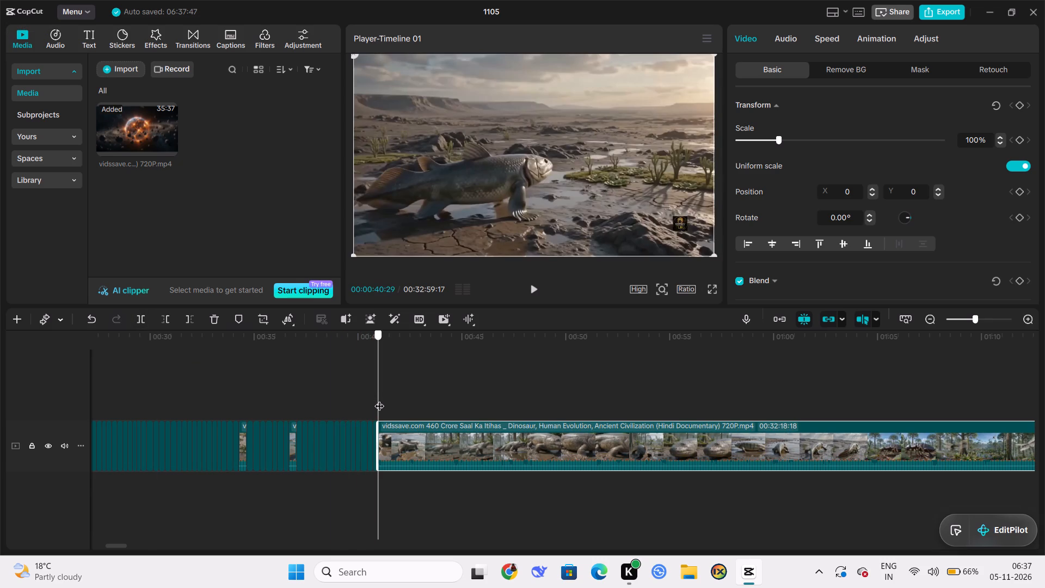
pyautogui.moveTo(379, 399); pyautogui.dragTo(384, 405)
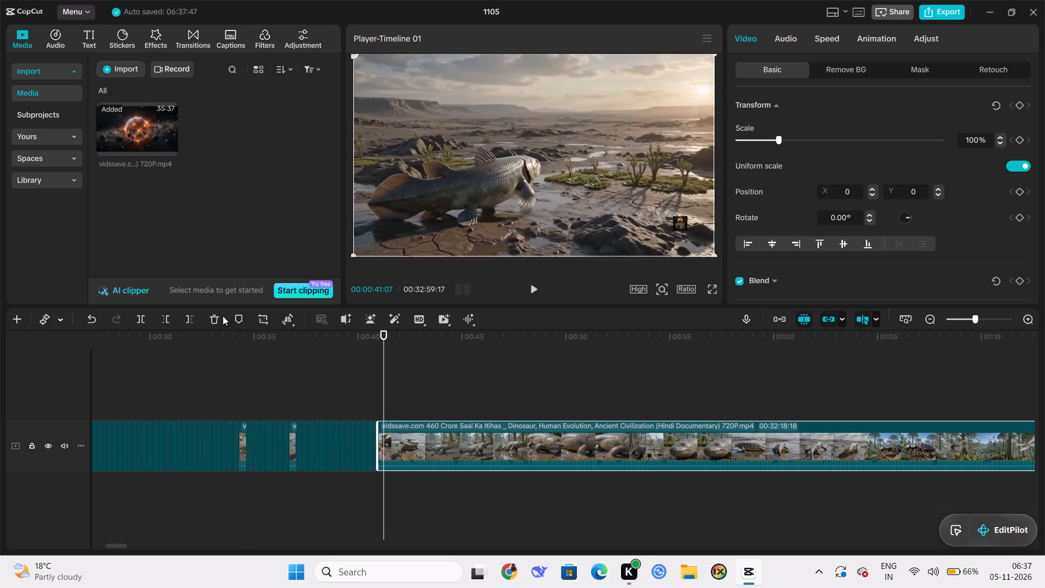
pyautogui.click(137, 319)
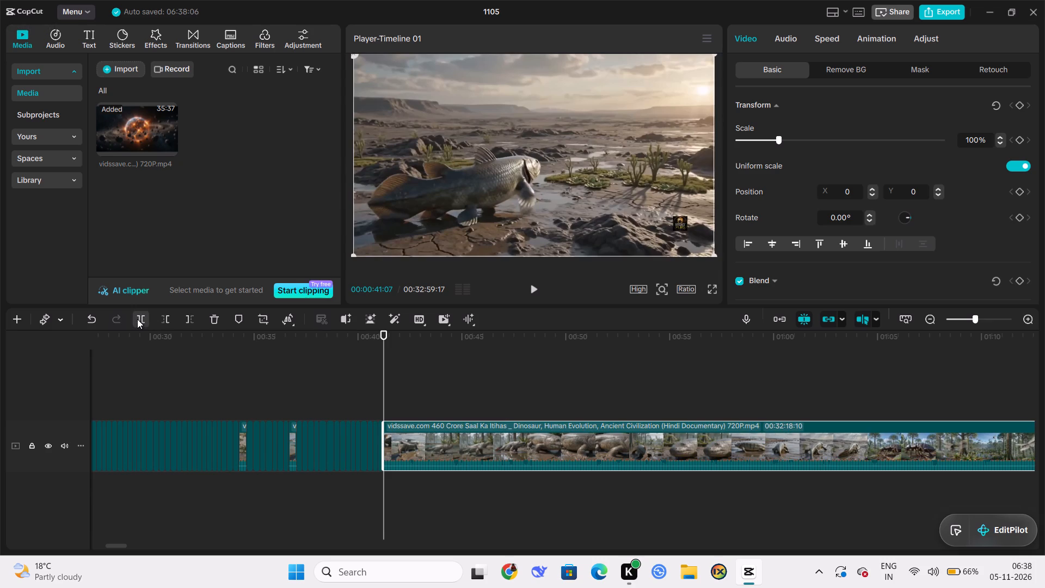
pyautogui.click(384, 406)
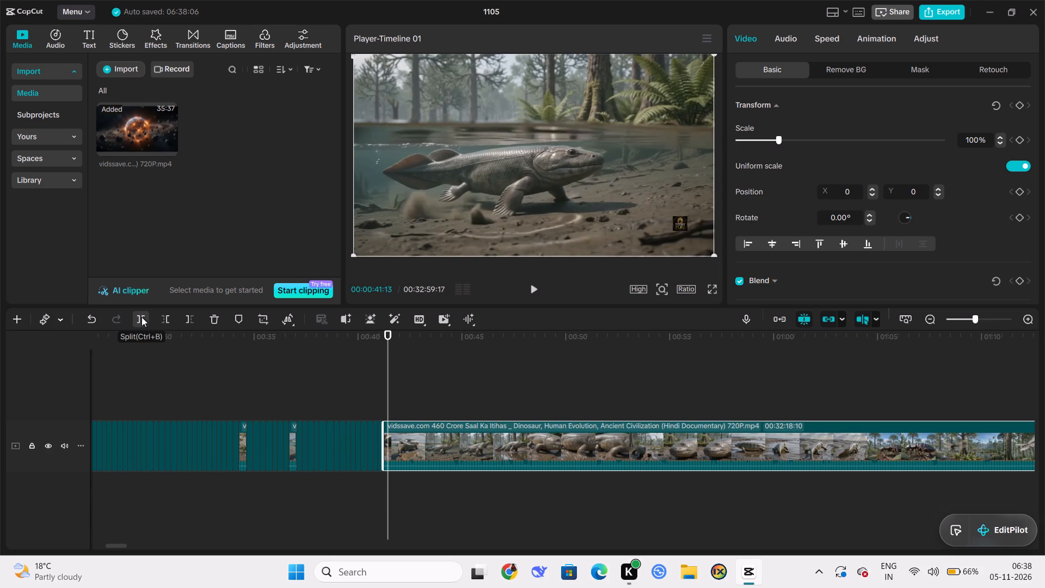
pyautogui.click(142, 317)
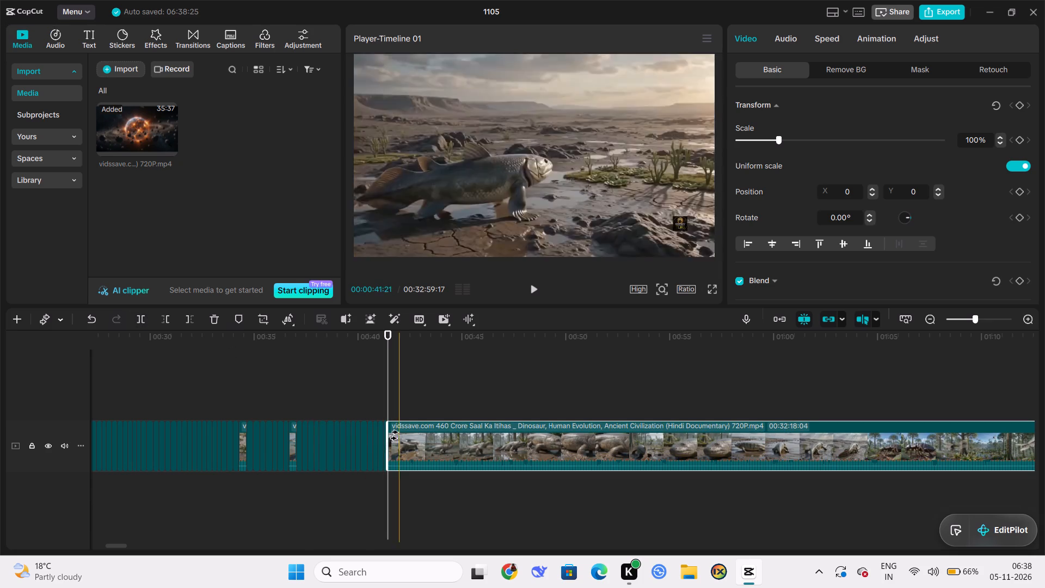
# Split the remaining long documentary clip at 00:00:41:21 and again at 00:00:41:28.
pyautogui.moveTo(388, 405); pyautogui.dragTo(394, 407)
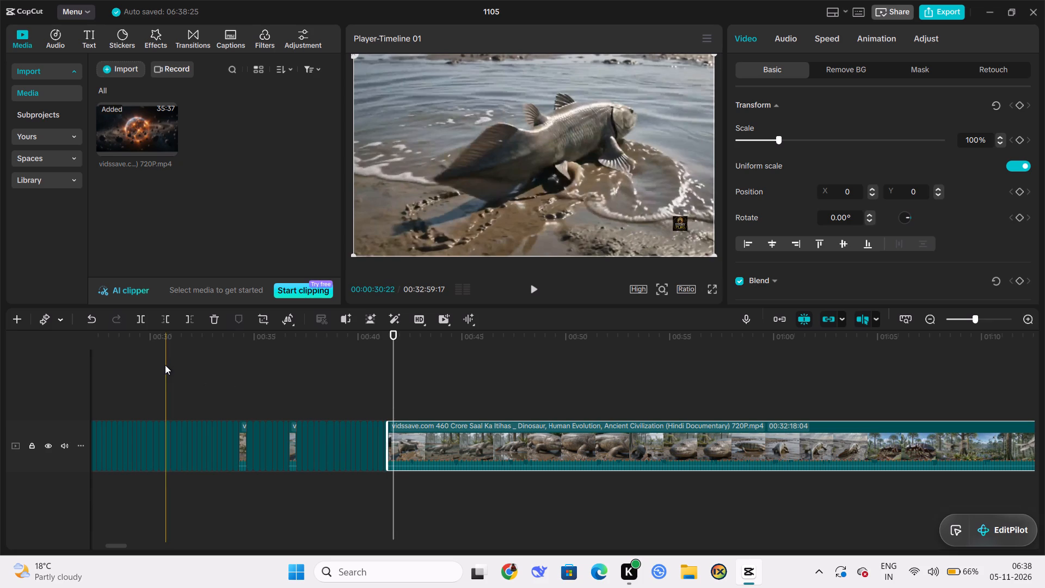
pyautogui.click(143, 315)
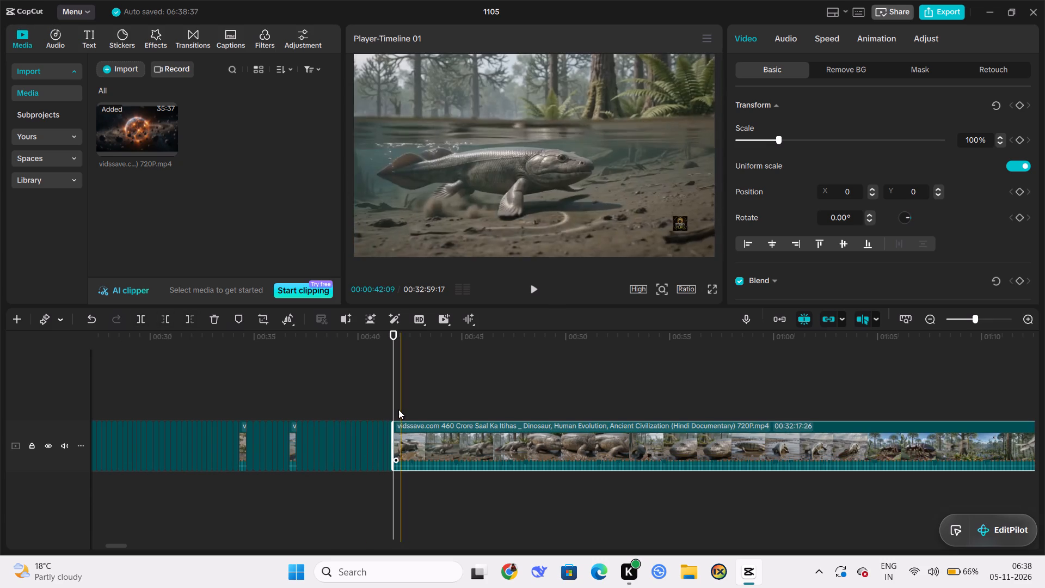
pyautogui.moveTo(394, 405); pyautogui.dragTo(400, 406)
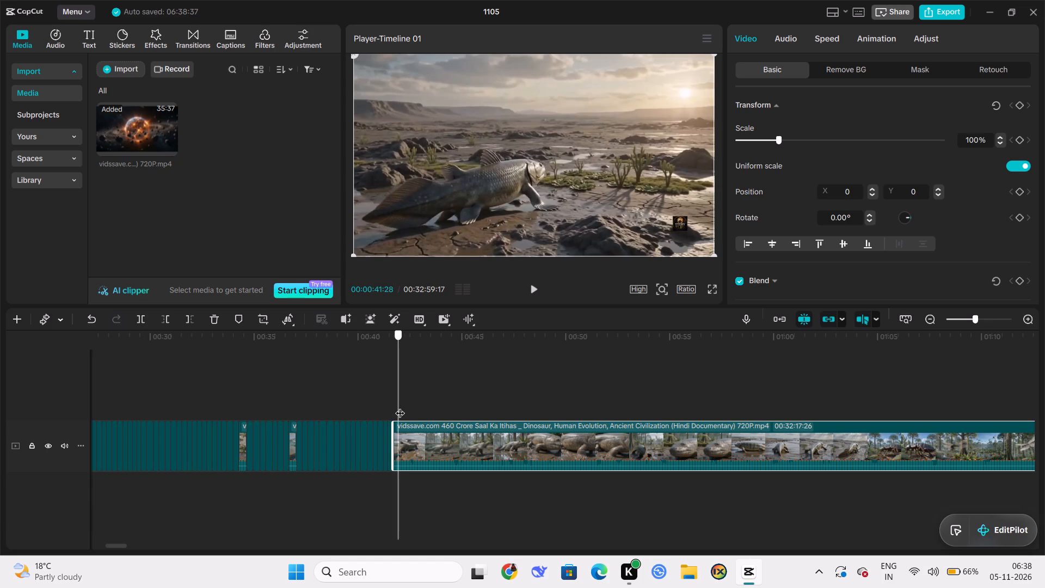
pyautogui.moveTo(400, 406); pyautogui.dragTo(398, 405)
pyautogui.click(138, 315)
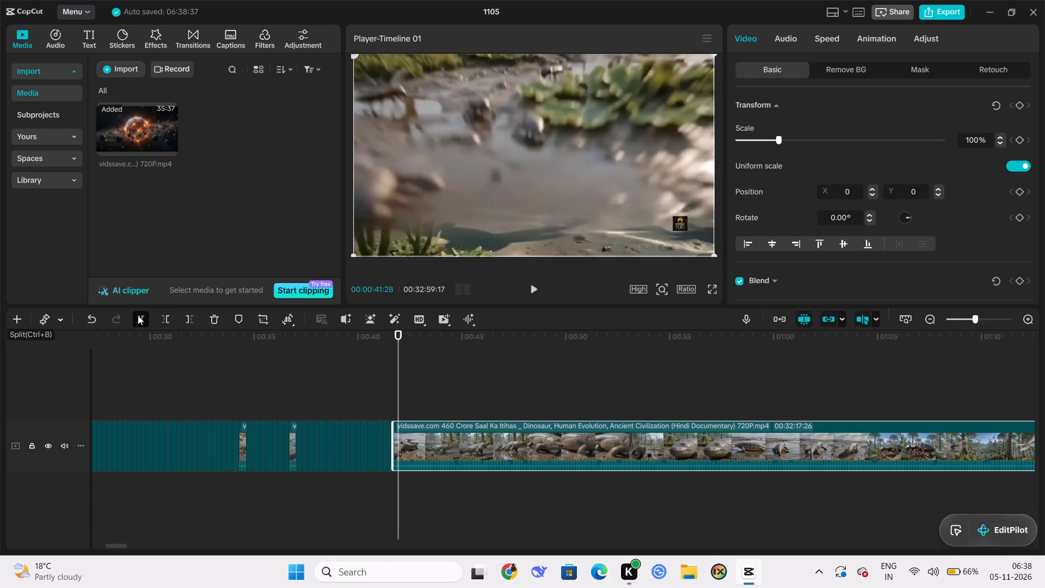
pyautogui.doubleClick(406, 411)
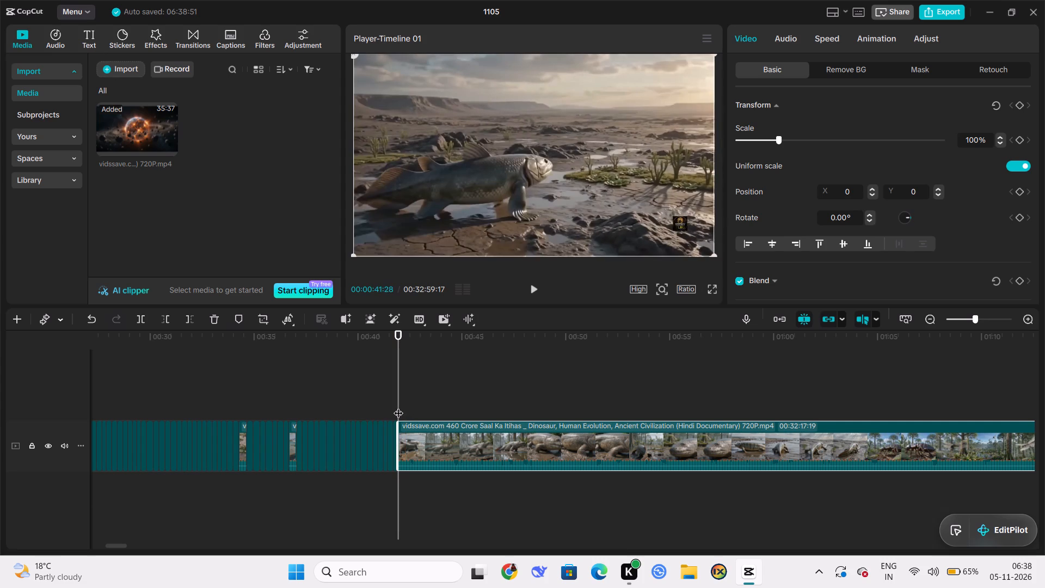
# Split the remaining long documentary clip at 00:00:42:05 and again at 00:00:42:12.
pyautogui.click(398, 405)
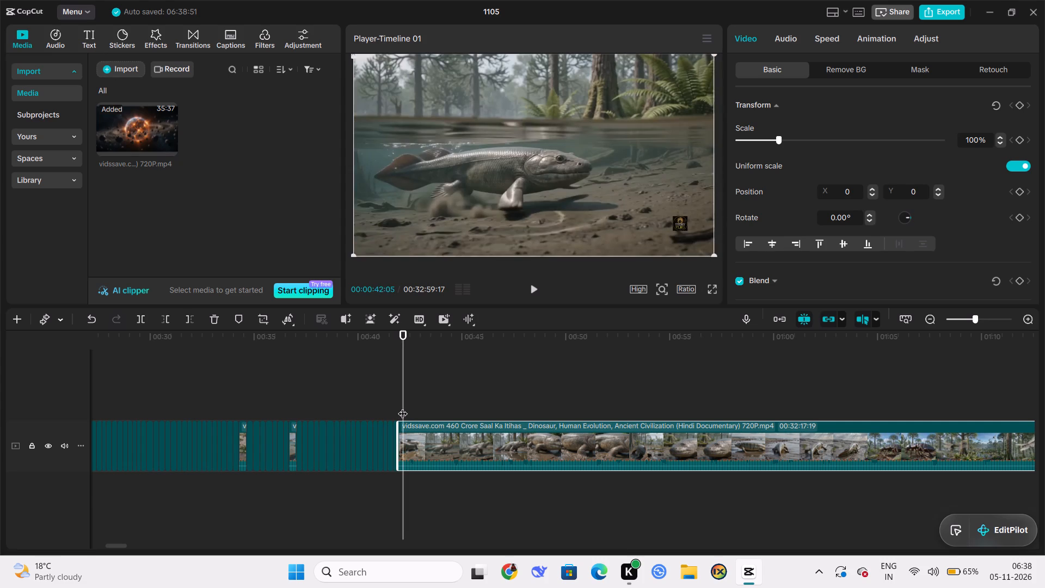
pyautogui.click(144, 318)
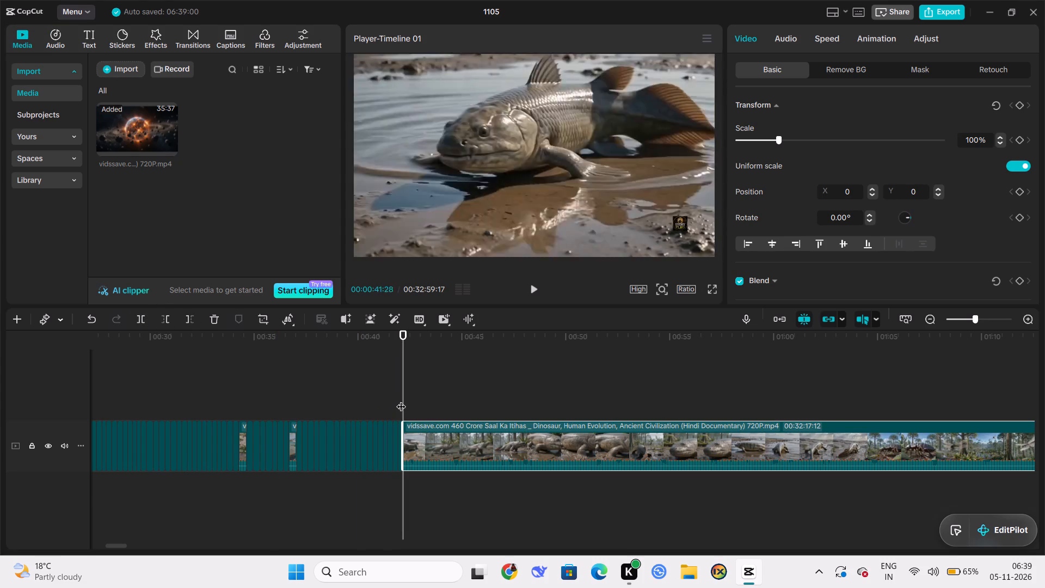
pyautogui.click(404, 405)
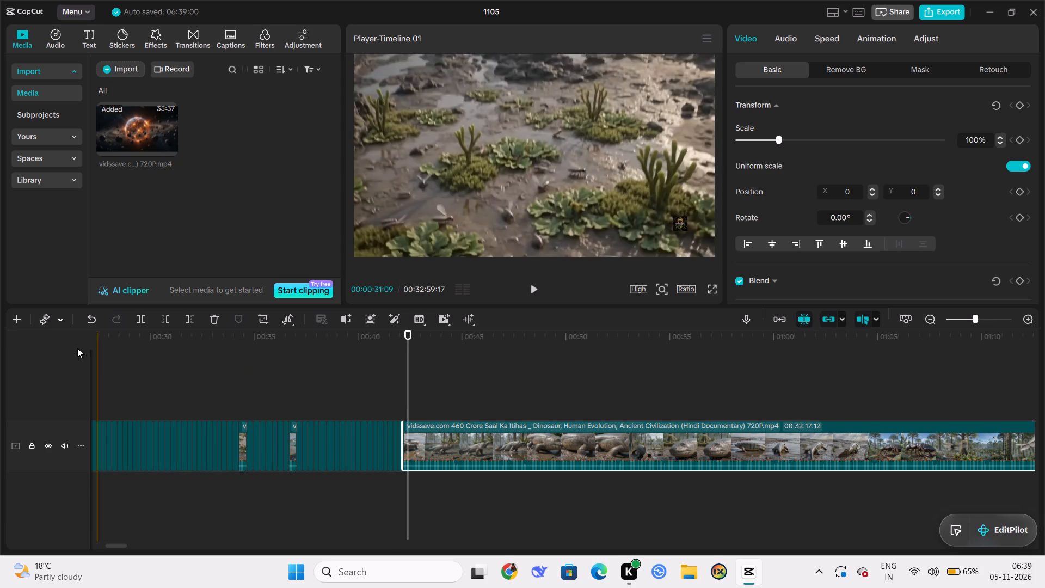
pyautogui.click(140, 316)
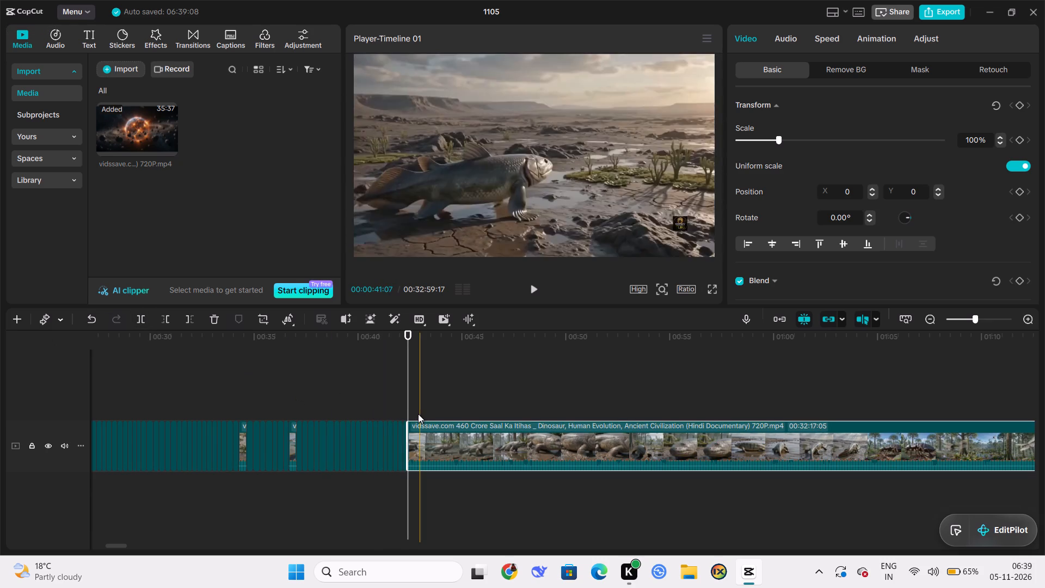
# Split the remaining long documentary clip at about 00:00:42:20 and again at 00:00:43:00.
pyautogui.click(414, 413)
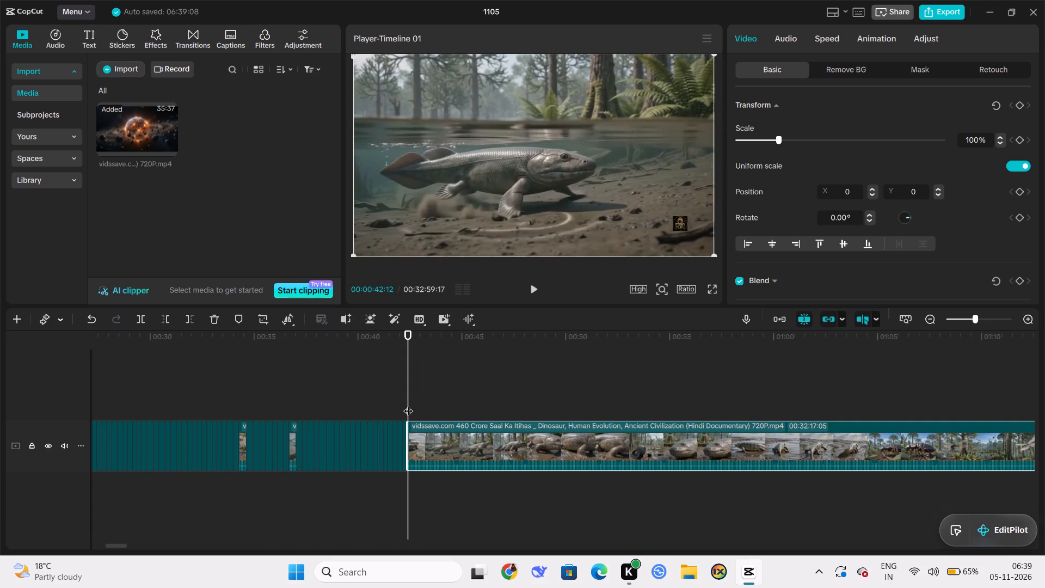
pyautogui.moveTo(408, 403); pyautogui.dragTo(411, 405)
pyautogui.moveTo(411, 405); pyautogui.dragTo(413, 405)
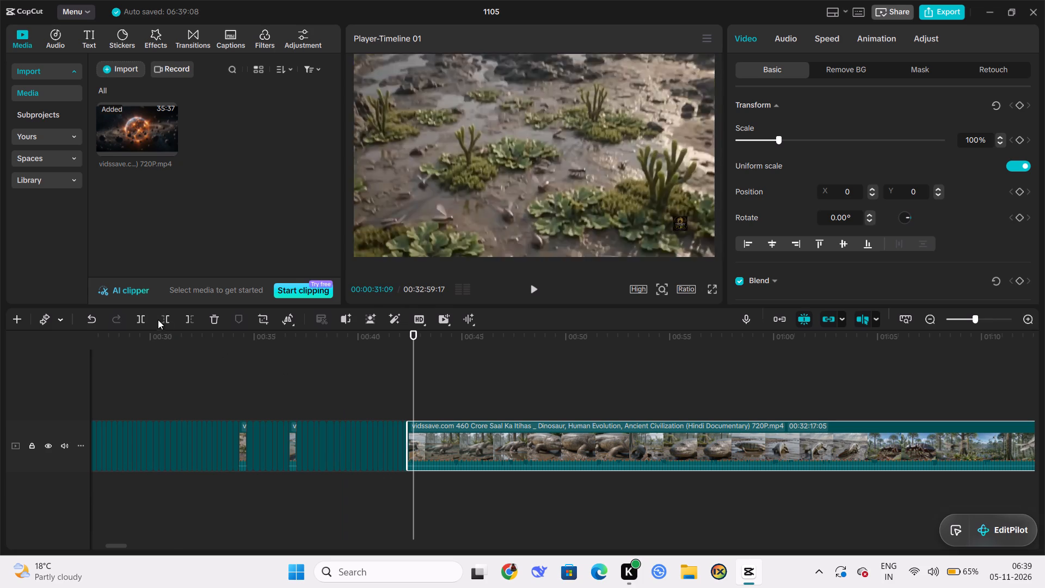
pyautogui.click(142, 317)
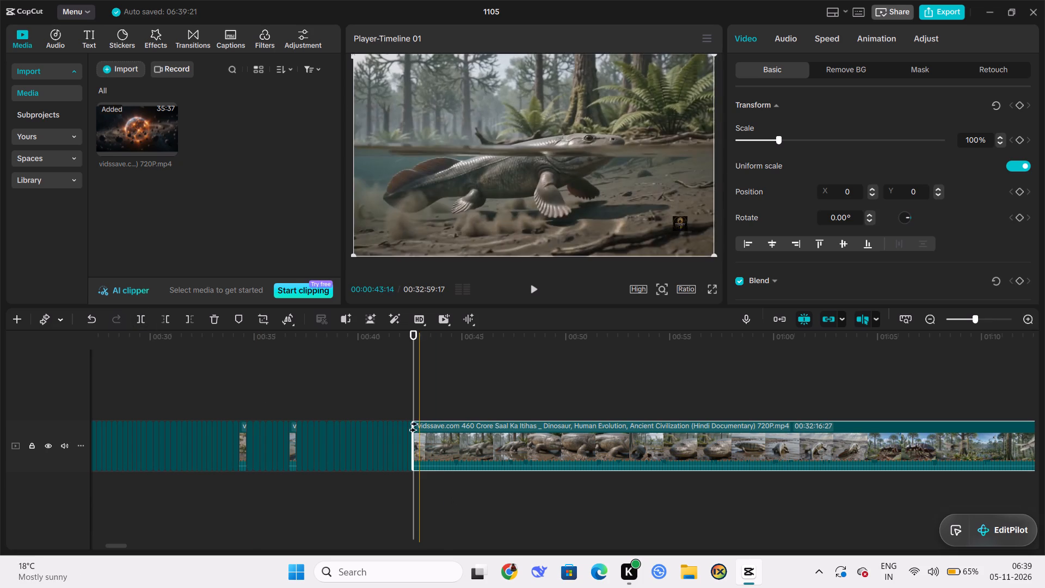
pyautogui.moveTo(414, 400); pyautogui.dragTo(420, 403)
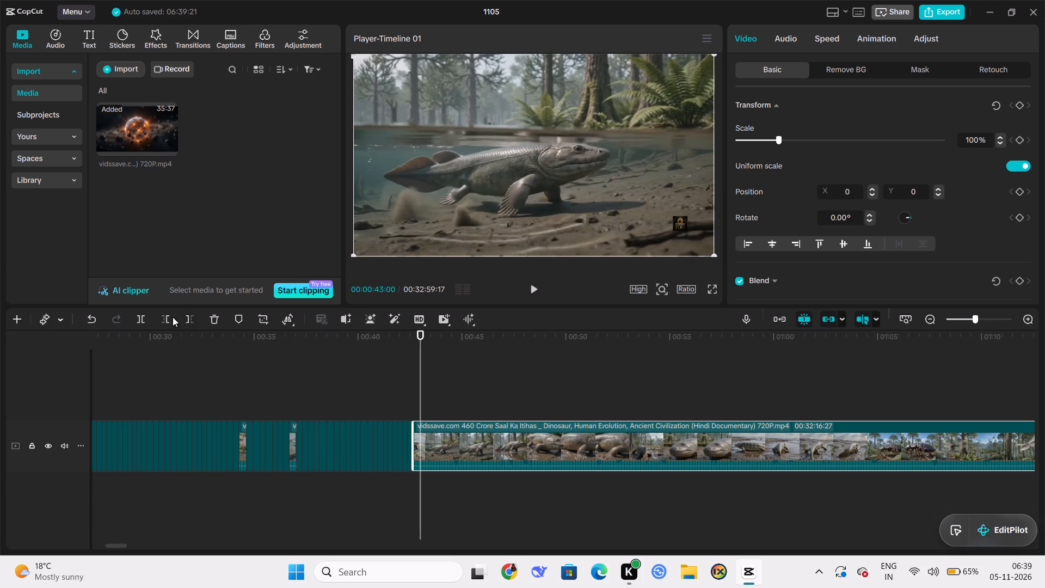
pyautogui.click(144, 314)
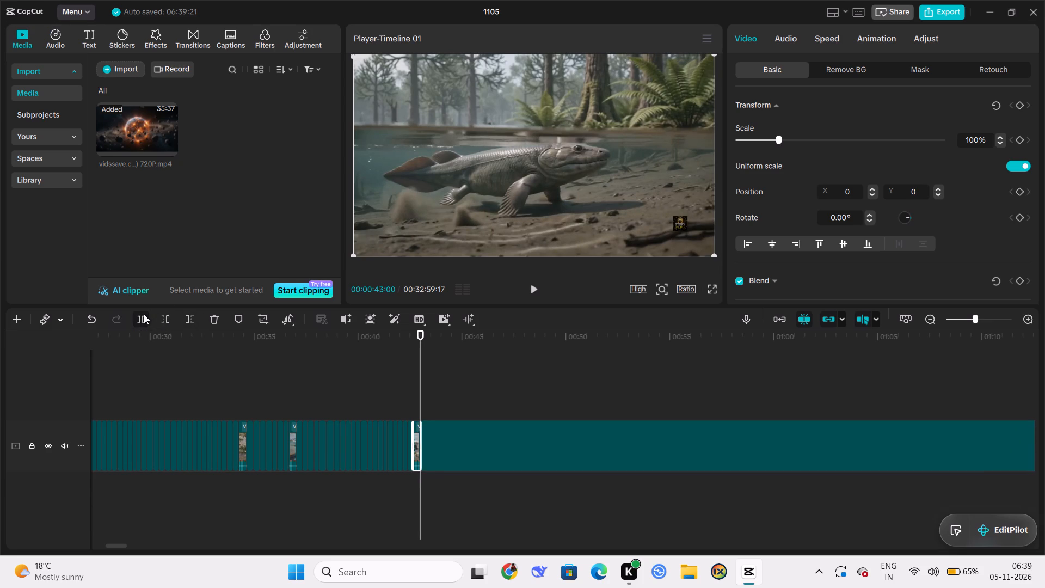
# Split the remaining long documentary clip at 00:00:43:07.
pyautogui.click(421, 404)
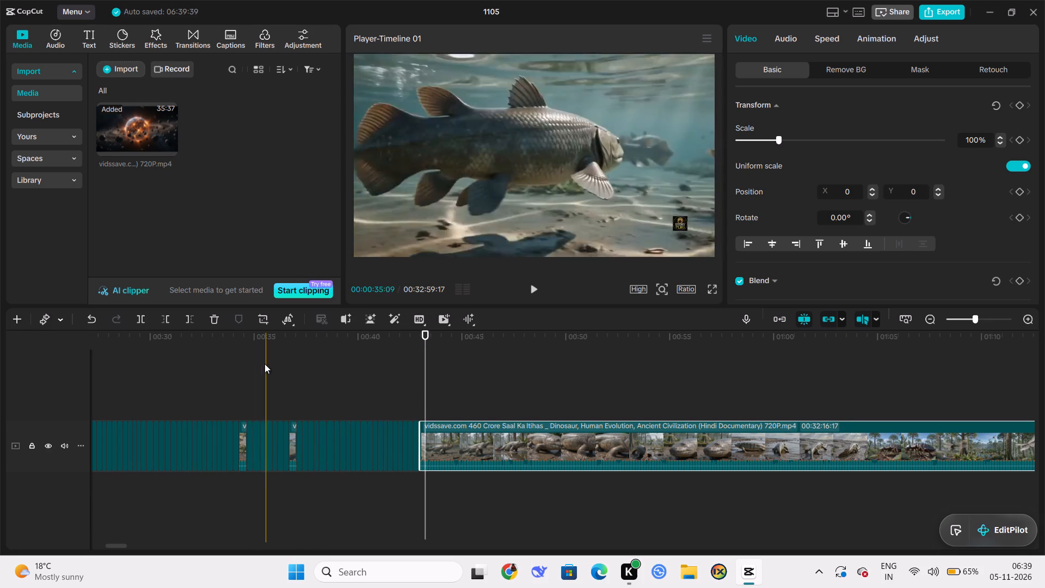
pyautogui.click(138, 317)
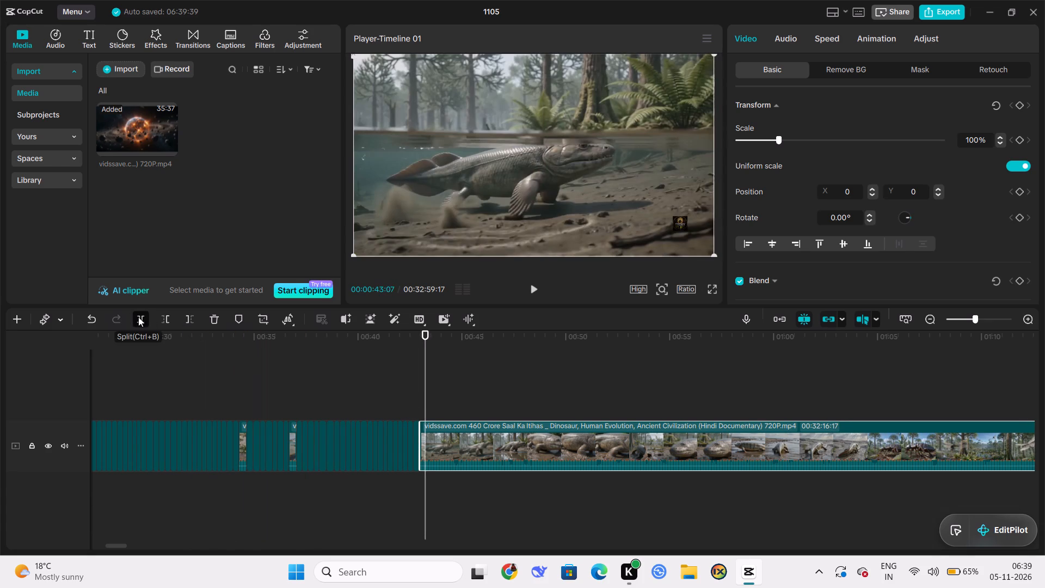
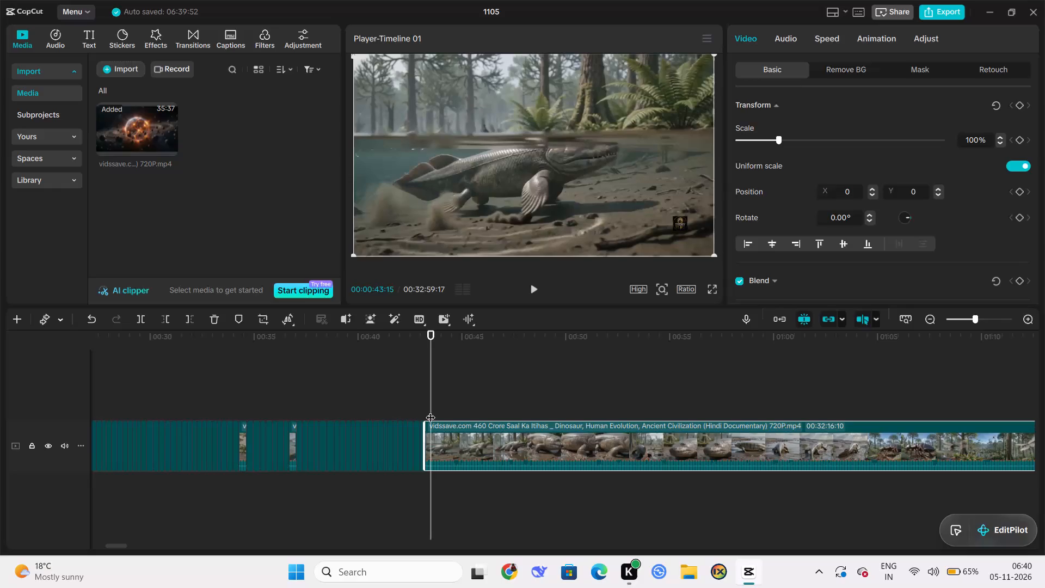
# Split the remaining long documentary clip at 00:00:43:15 and again at 00:00:43:22.
pyautogui.click(139, 314)
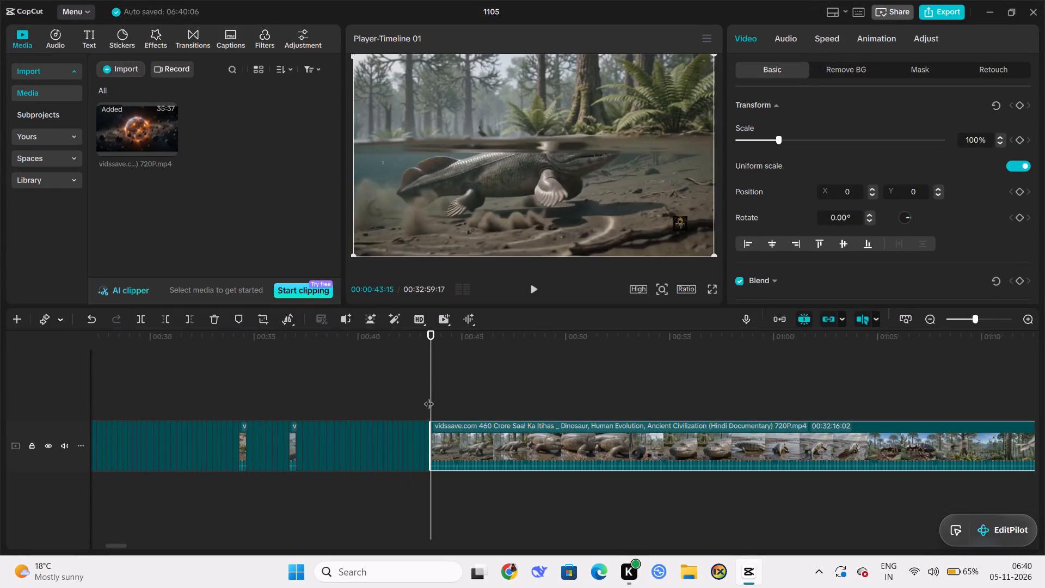
pyautogui.moveTo(429, 397); pyautogui.dragTo(435, 402)
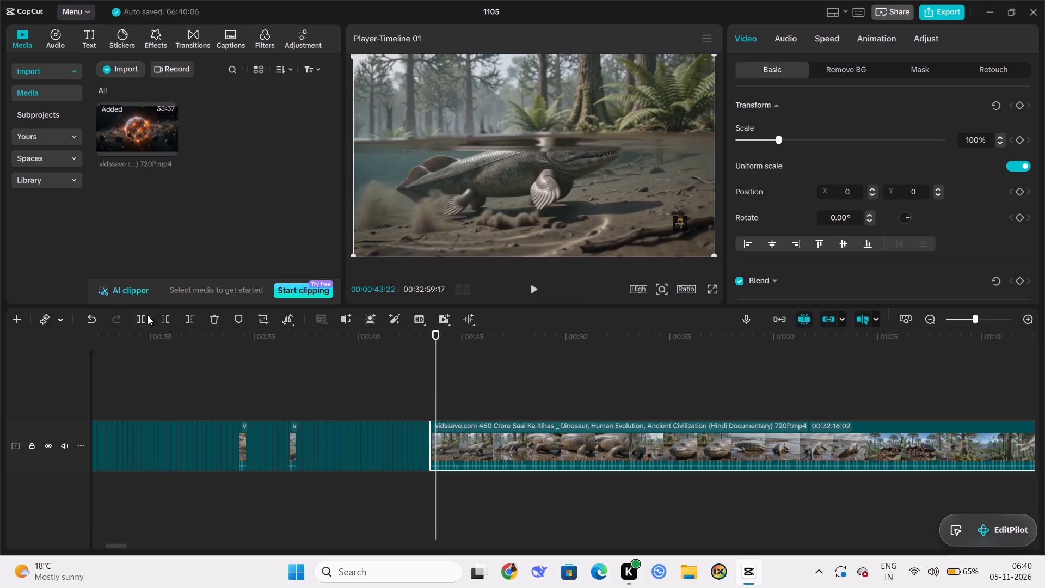
pyautogui.click(145, 315)
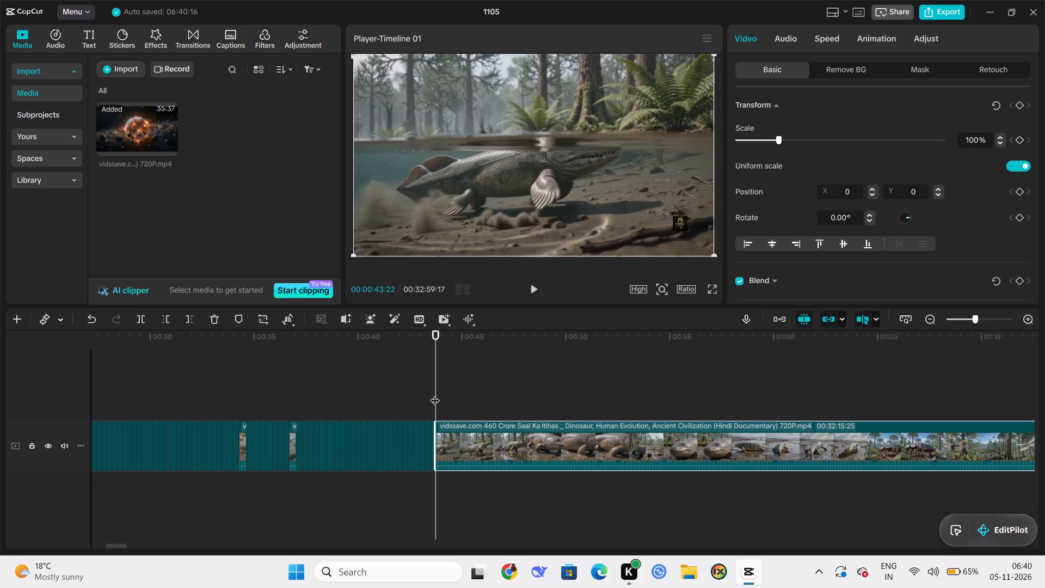
# Split the remaining long documentary clip at 00:00:43:28 and again at 00:00:44:05.
pyautogui.moveTo(435, 394); pyautogui.dragTo(439, 396)
pyautogui.moveTo(439, 396); pyautogui.dragTo(440, 397)
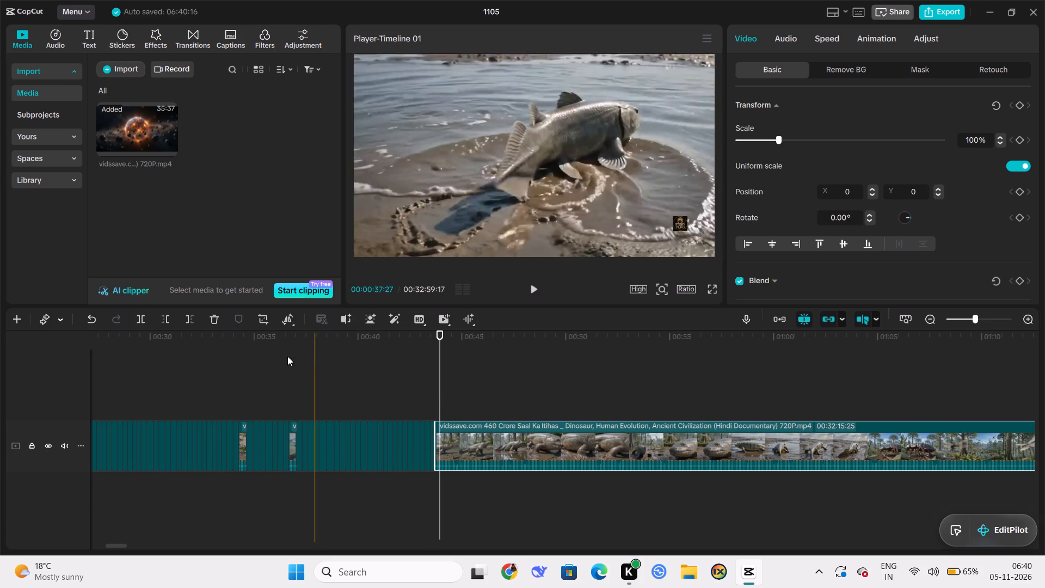
pyautogui.click(140, 320)
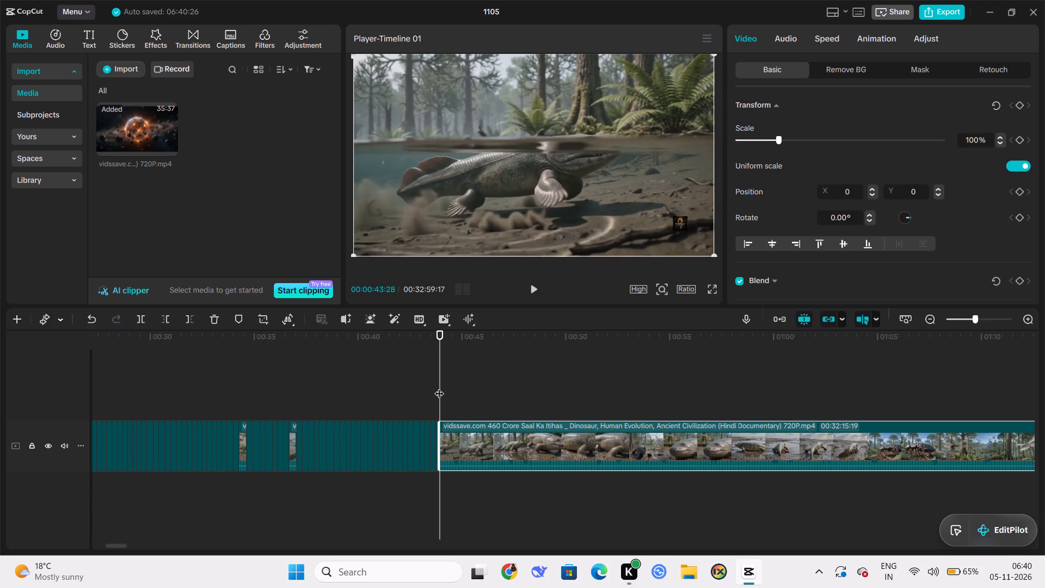
pyautogui.moveTo(439, 387); pyautogui.dragTo(445, 391)
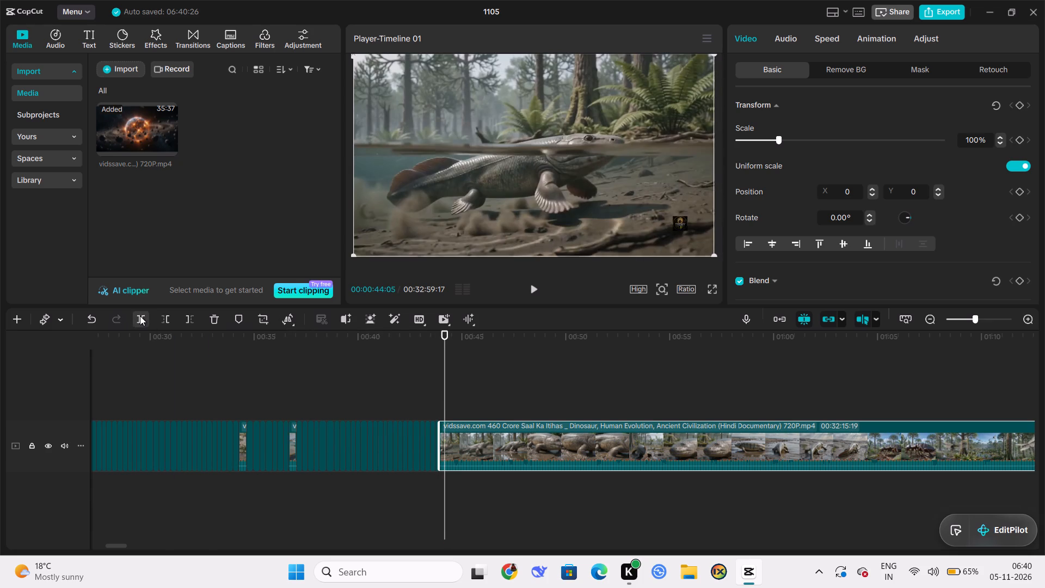
pyautogui.click(140, 316)
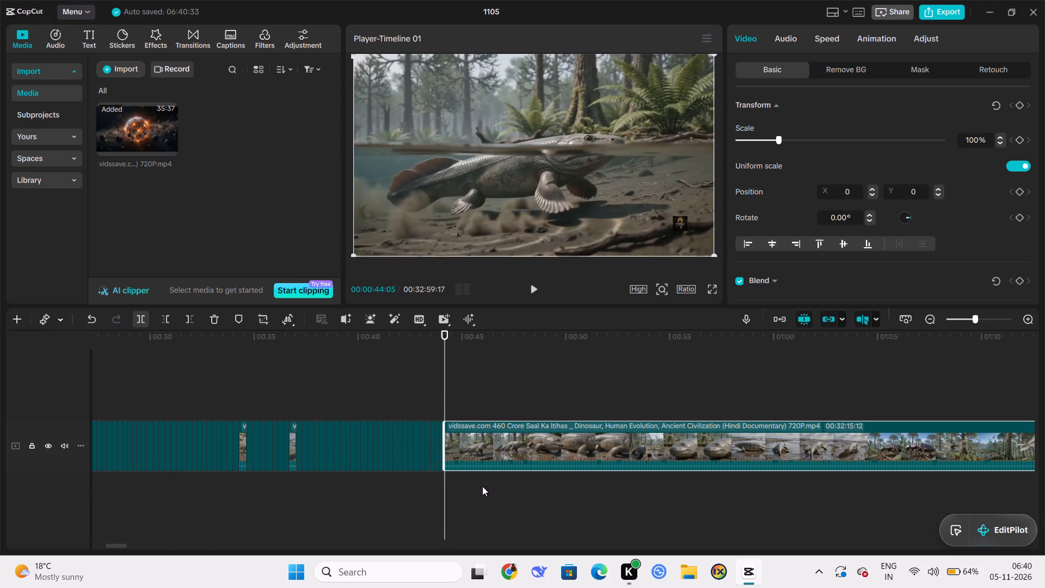
# Split the remaining long documentary clip at 00:00:44:11 and again at 00:00:44:18.
pyautogui.click(445, 405)
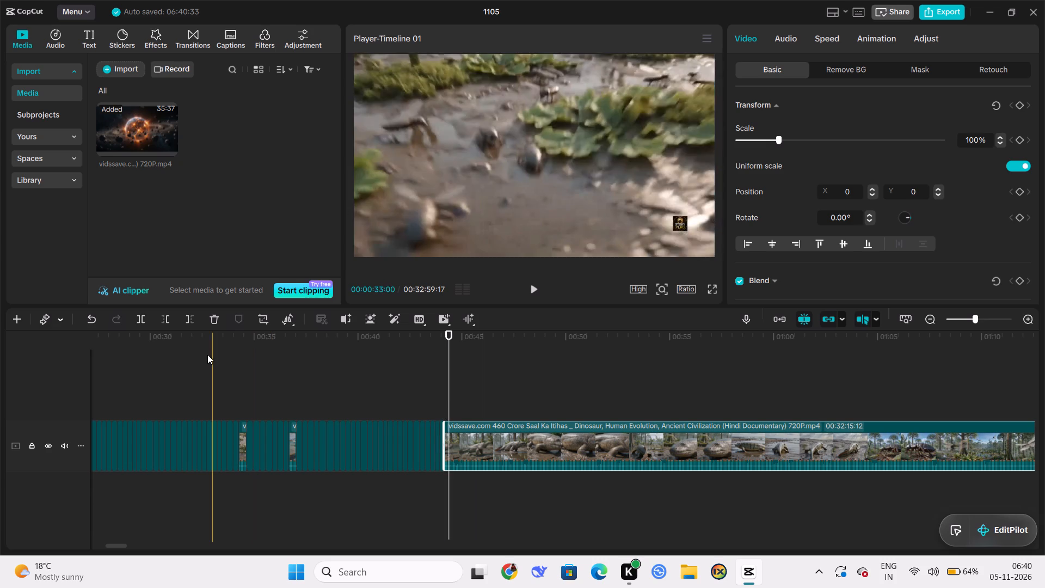
pyautogui.click(138, 316)
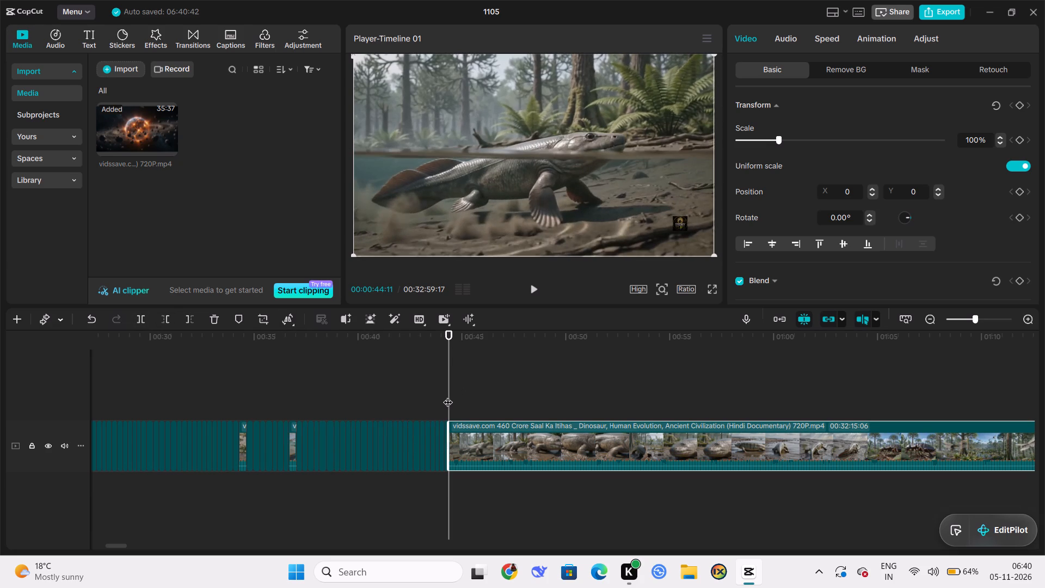
pyautogui.moveTo(448, 395); pyautogui.dragTo(454, 402)
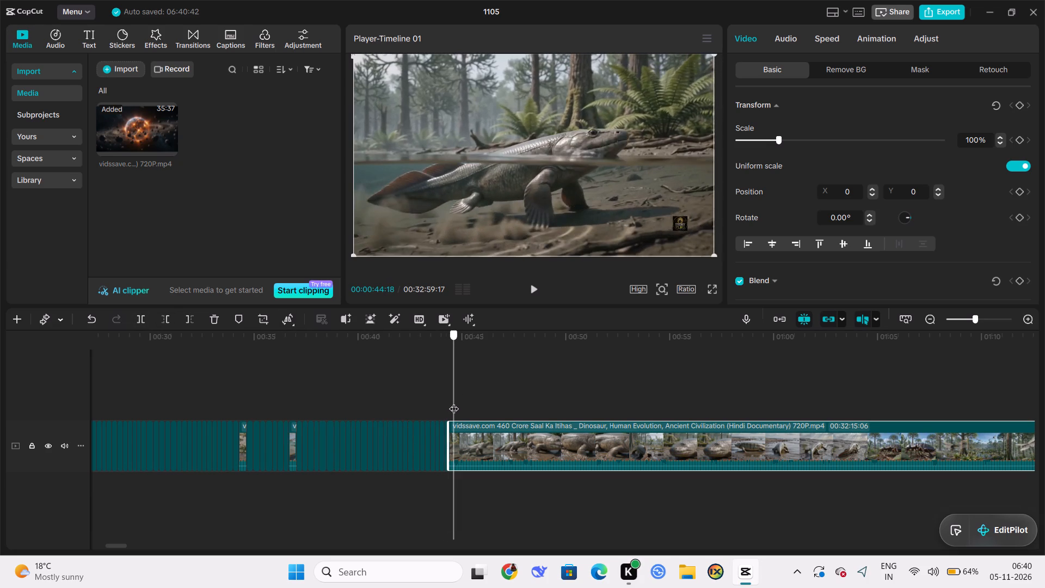
pyautogui.click(144, 318)
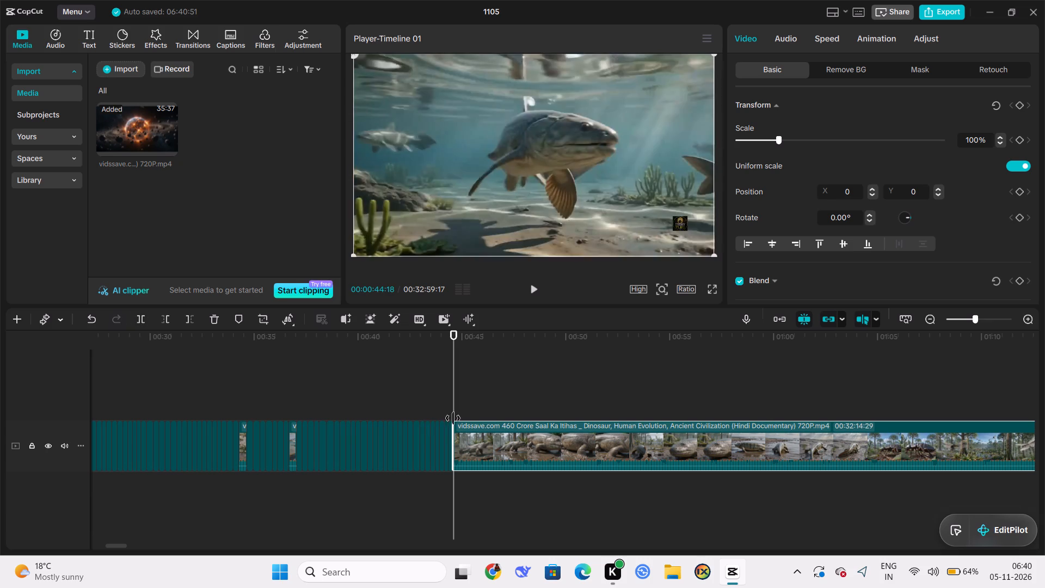
# Split the remaining long documentary clip at 00:00:44:27 and again at about 00:00:45:07.
pyautogui.moveTo(454, 394); pyautogui.dragTo(460, 405)
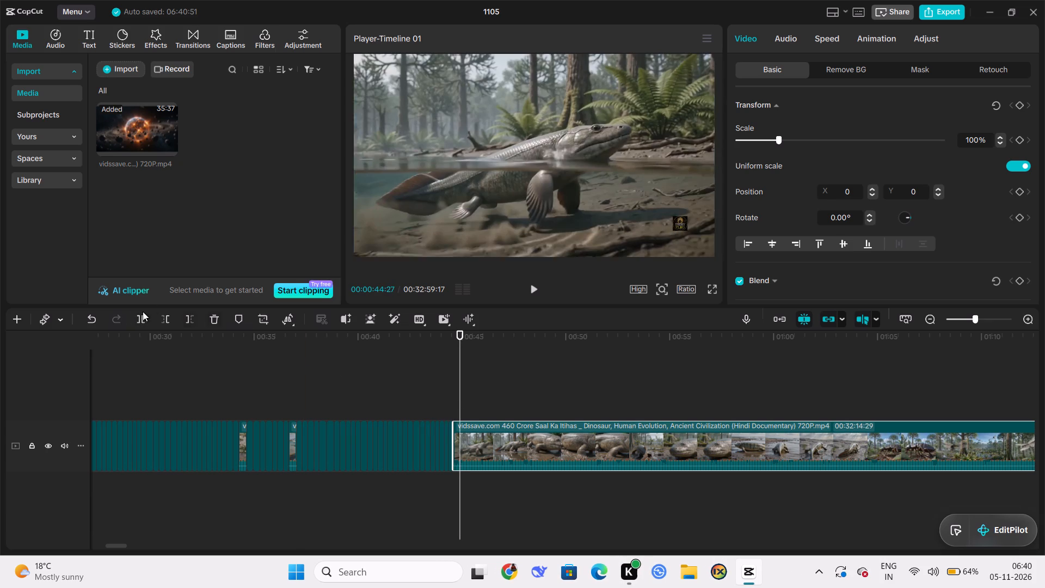
pyautogui.click(142, 317)
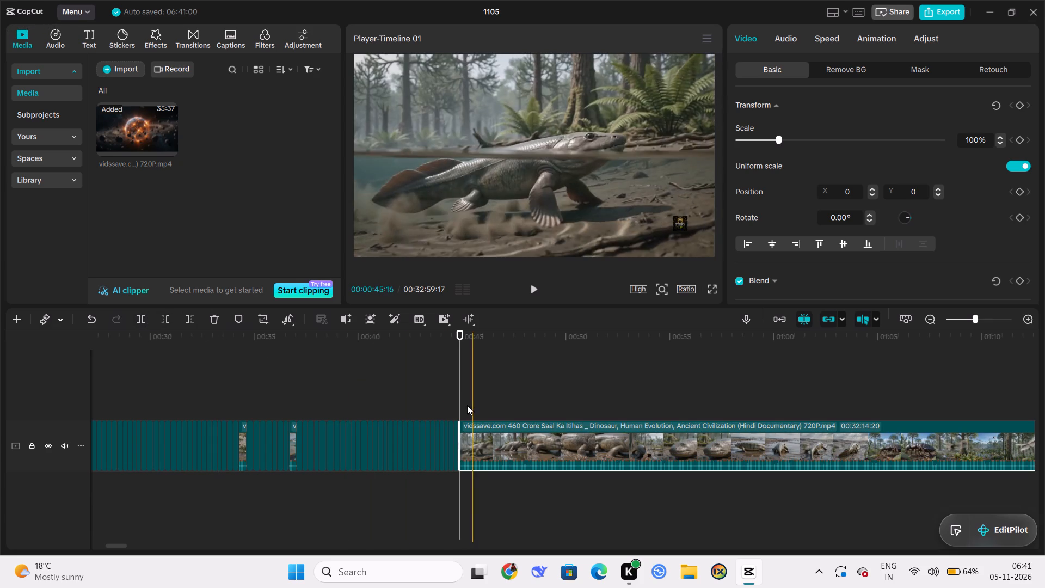
pyautogui.moveTo(460, 405); pyautogui.dragTo(462, 405)
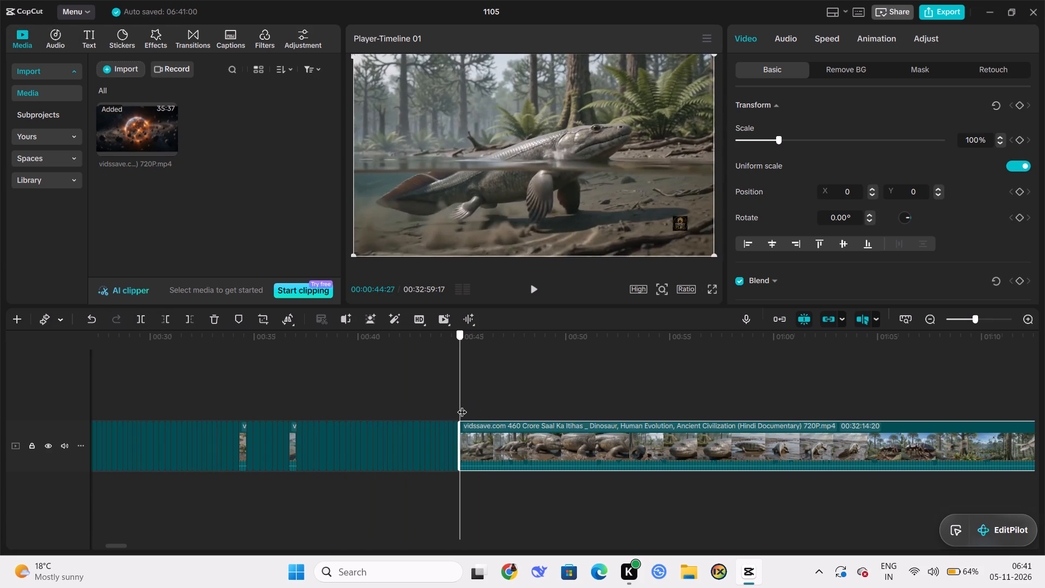
pyautogui.moveTo(462, 405); pyautogui.dragTo(466, 407)
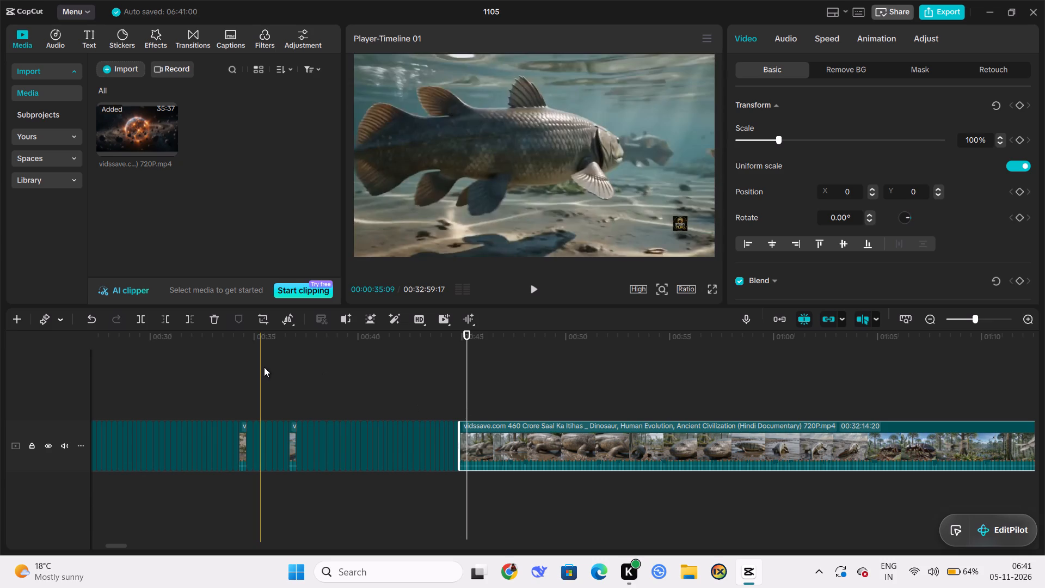
pyautogui.click(138, 314)
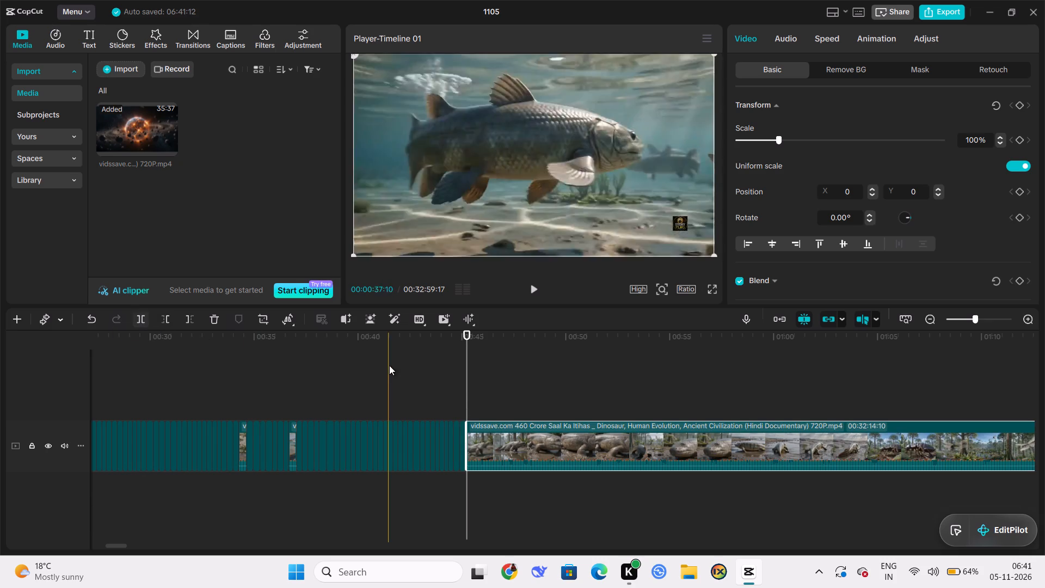
# Split the remaining long documentary clip at 00:00:45:16 and again at about 00:00:45:25.
pyautogui.moveTo(467, 388); pyautogui.dragTo(473, 391)
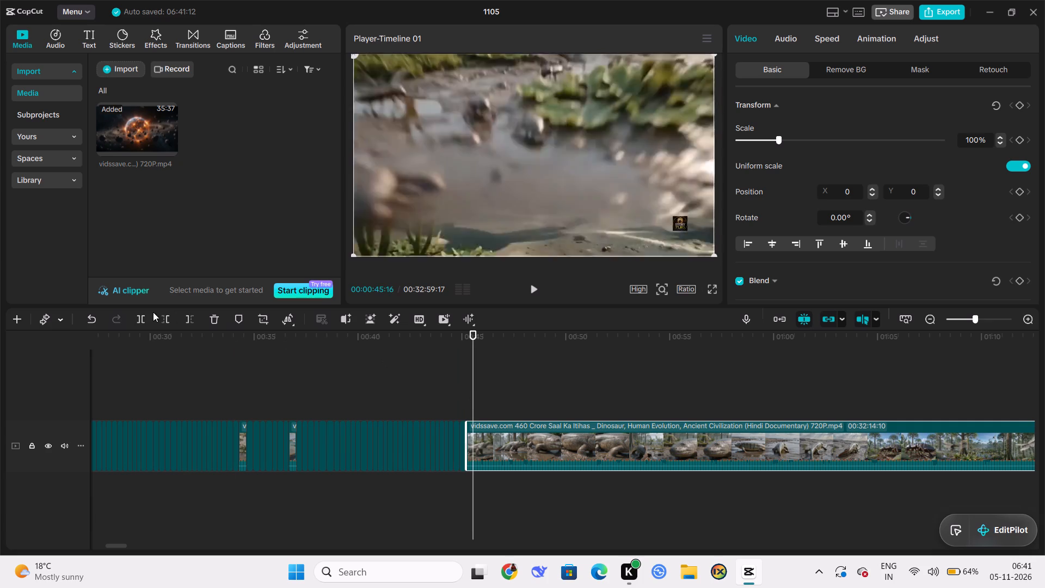
pyautogui.click(143, 318)
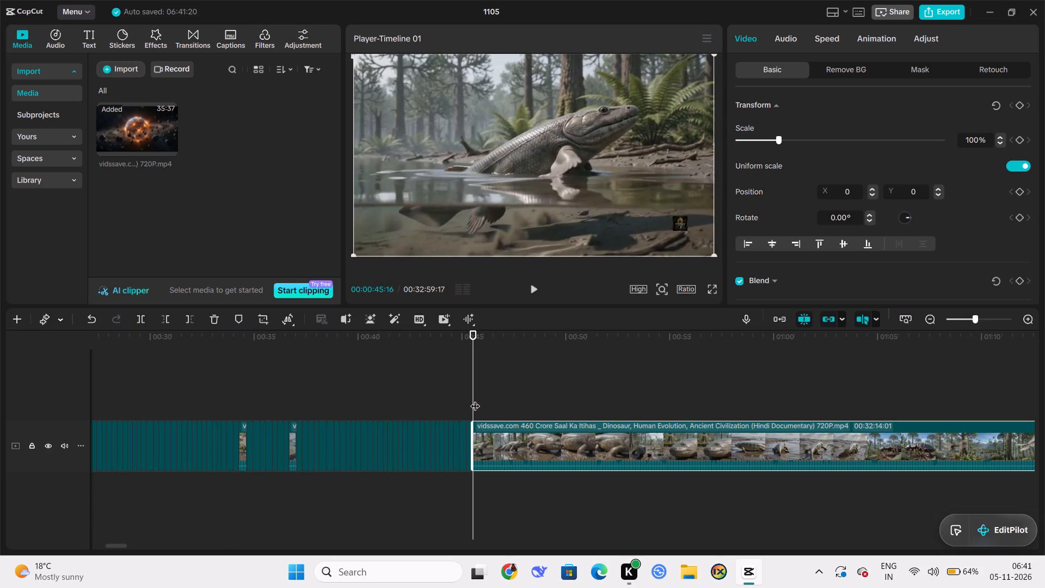
pyautogui.moveTo(473, 395); pyautogui.dragTo(477, 400)
pyautogui.moveTo(477, 400); pyautogui.dragTo(479, 402)
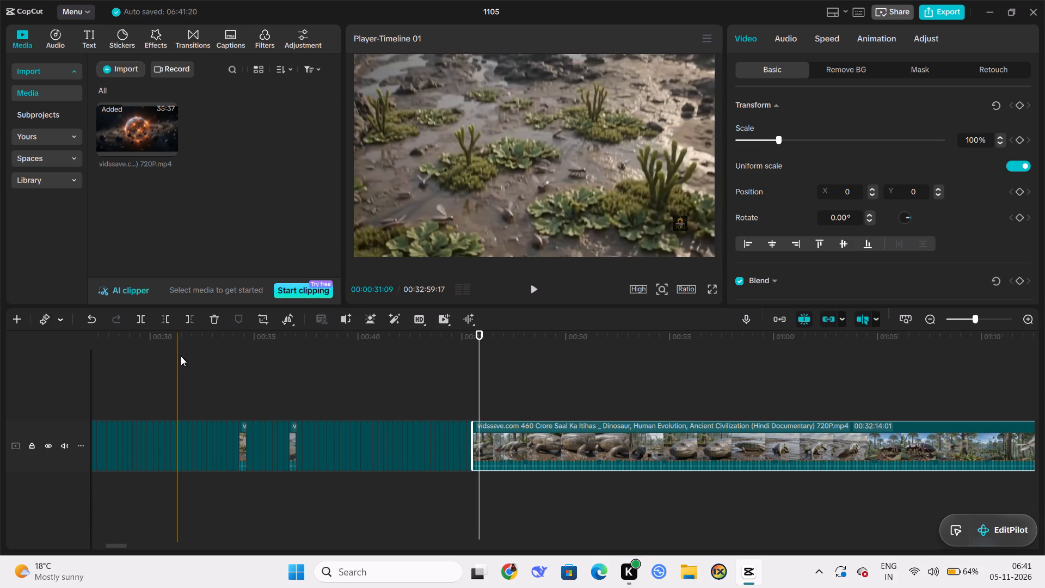
pyautogui.click(138, 315)
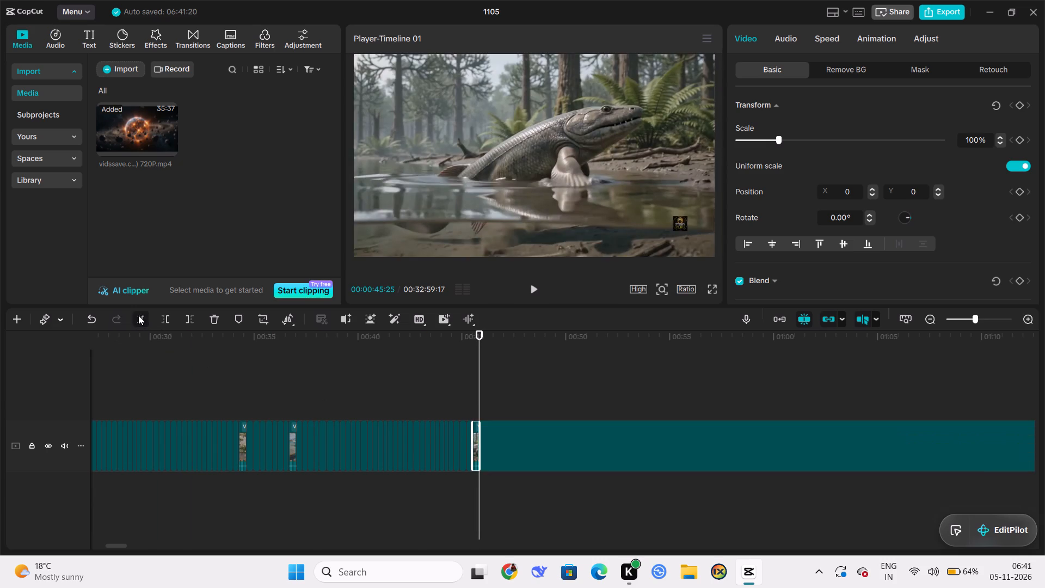
# Split the remaining long documentary clip at 00:00:46:12.
pyautogui.click(478, 395)
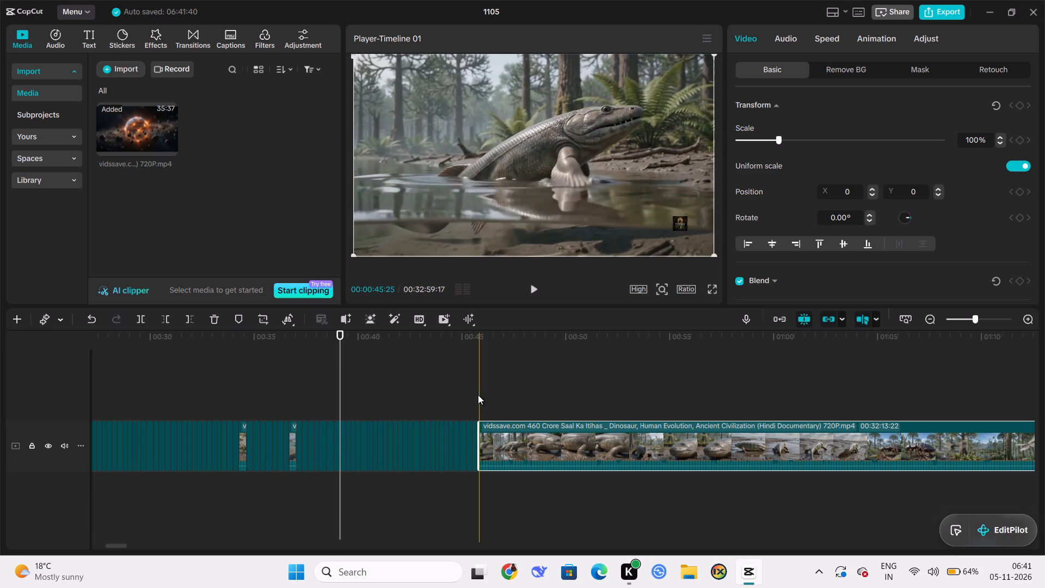
pyautogui.click(482, 396)
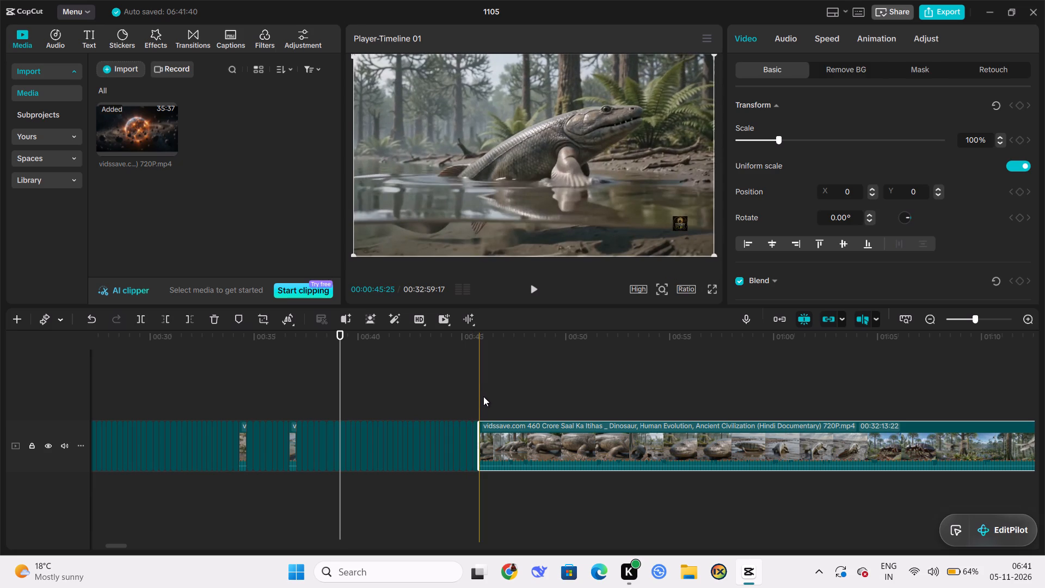
pyautogui.click(483, 397)
pyautogui.tripleClick(483, 397)
pyautogui.doubleClick(483, 397)
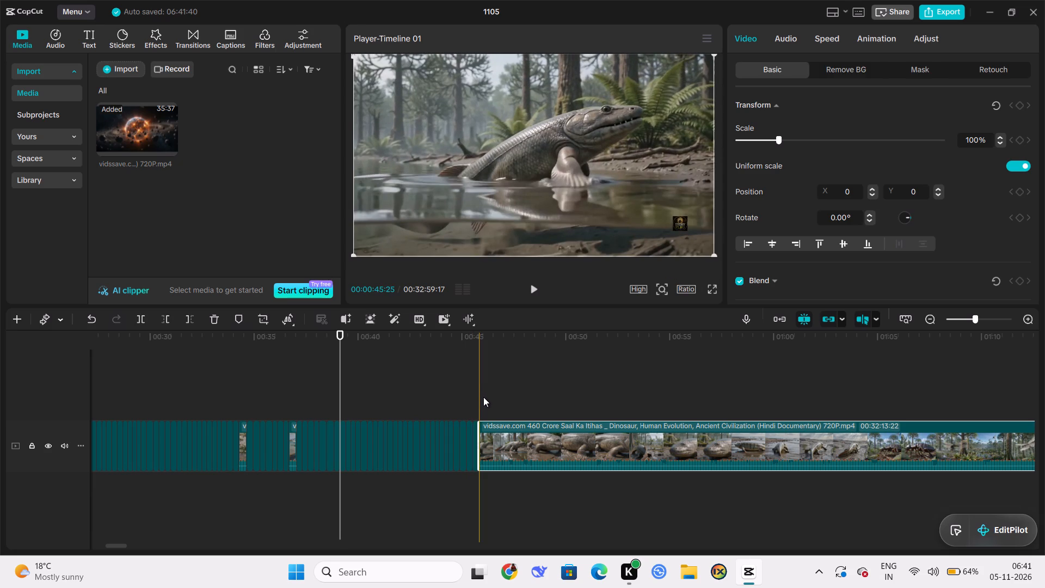
pyautogui.moveTo(483, 397); pyautogui.dragTo(489, 400)
pyautogui.click(489, 400)
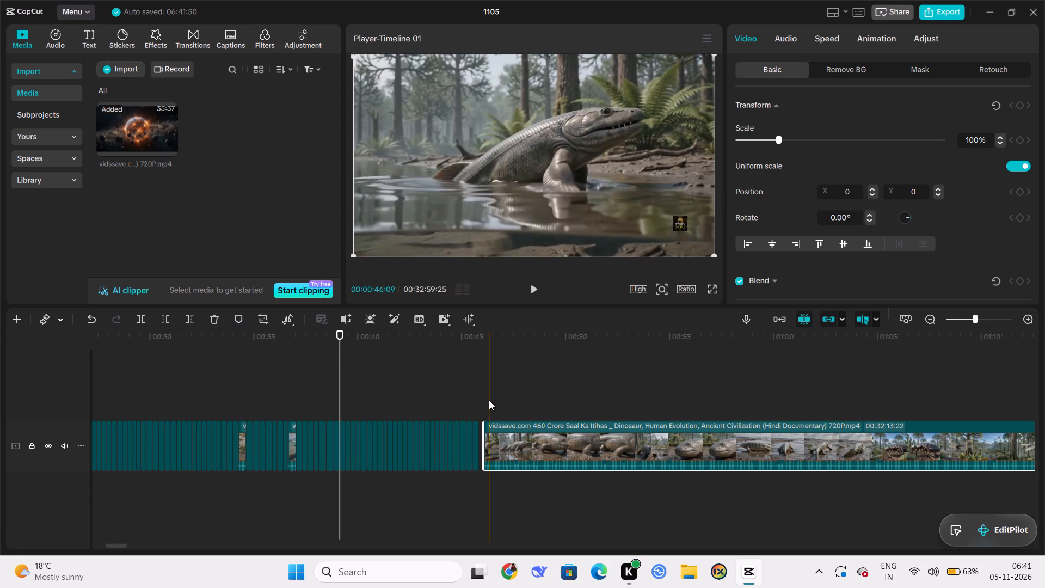
pyautogui.moveTo(340, 400); pyautogui.dragTo(460, 409)
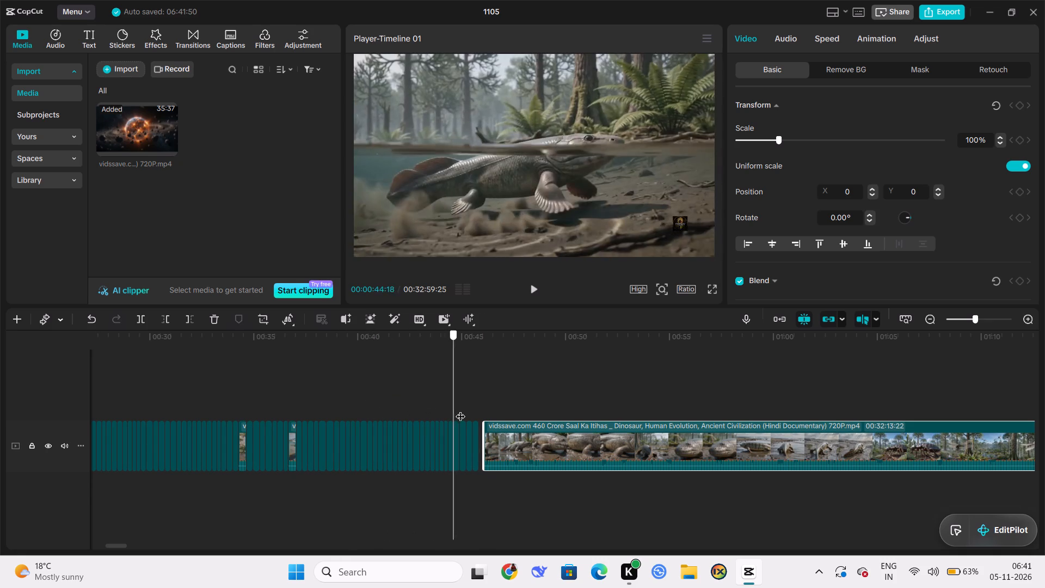
pyautogui.moveTo(460, 409); pyautogui.dragTo(470, 412)
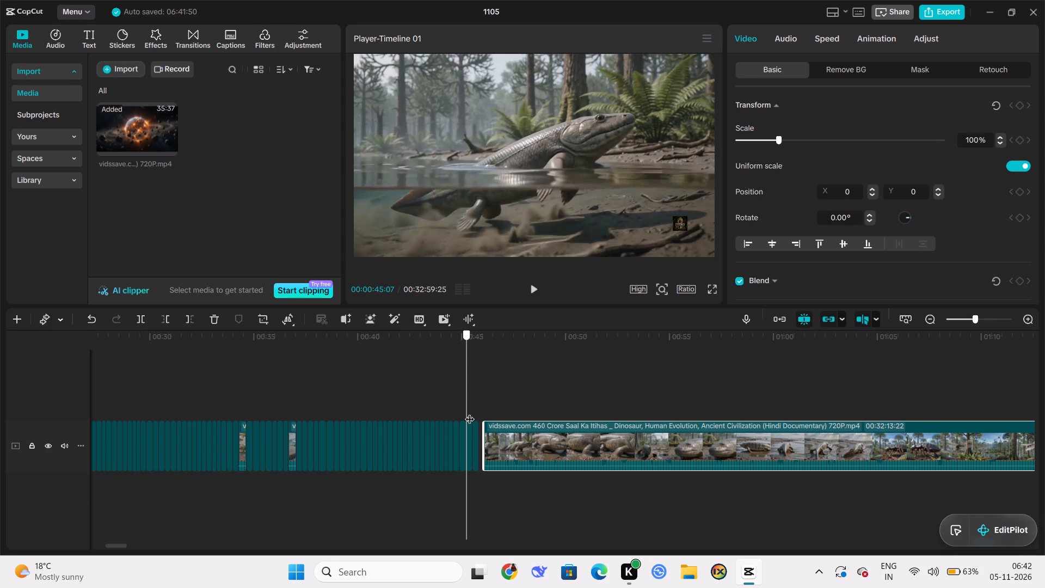
pyautogui.moveTo(470, 412); pyautogui.dragTo(515, 412)
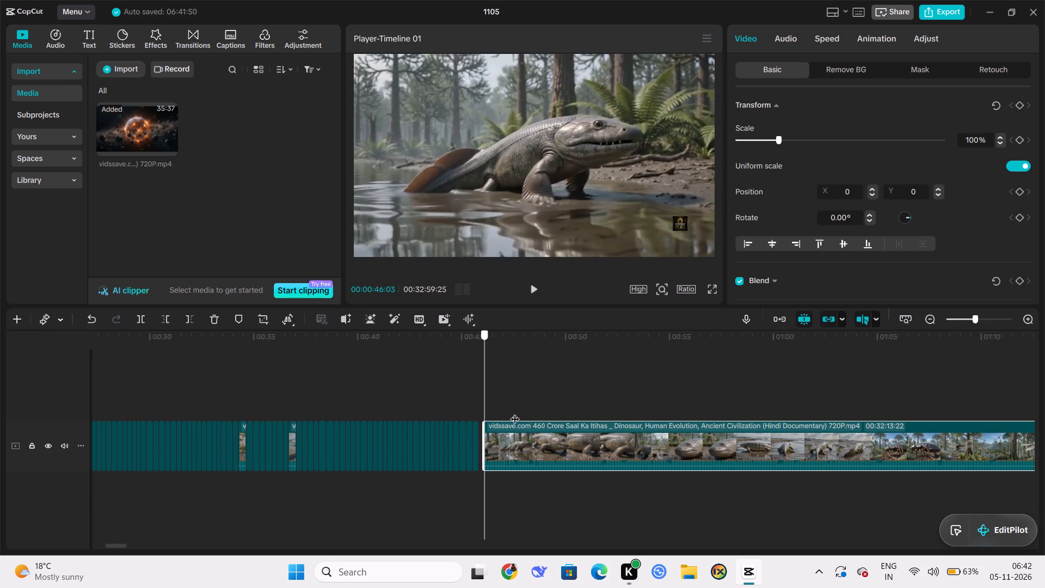
pyautogui.moveTo(515, 412); pyautogui.dragTo(494, 419)
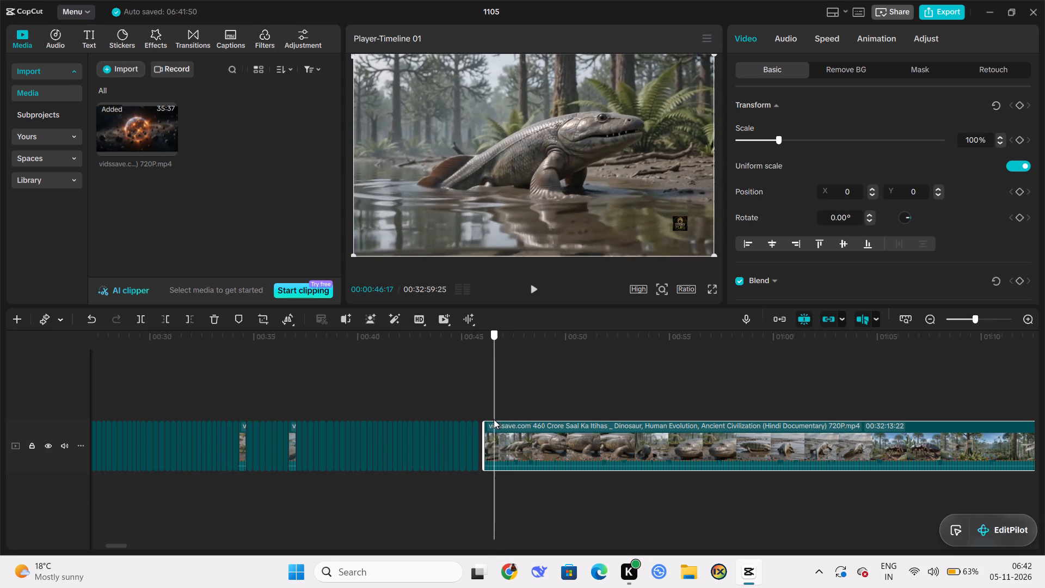
pyautogui.moveTo(494, 419); pyautogui.dragTo(491, 420)
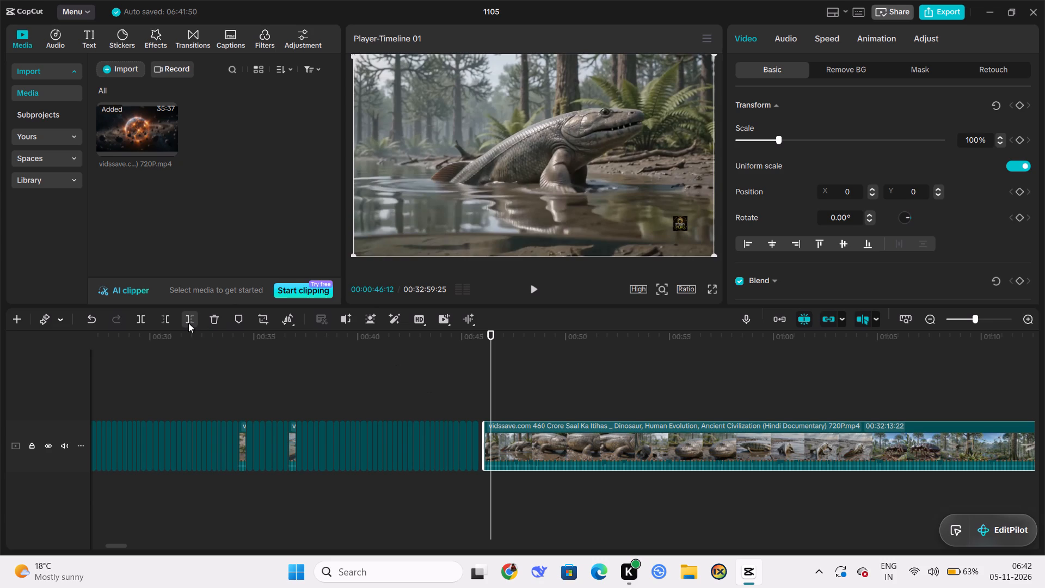
pyautogui.click(138, 312)
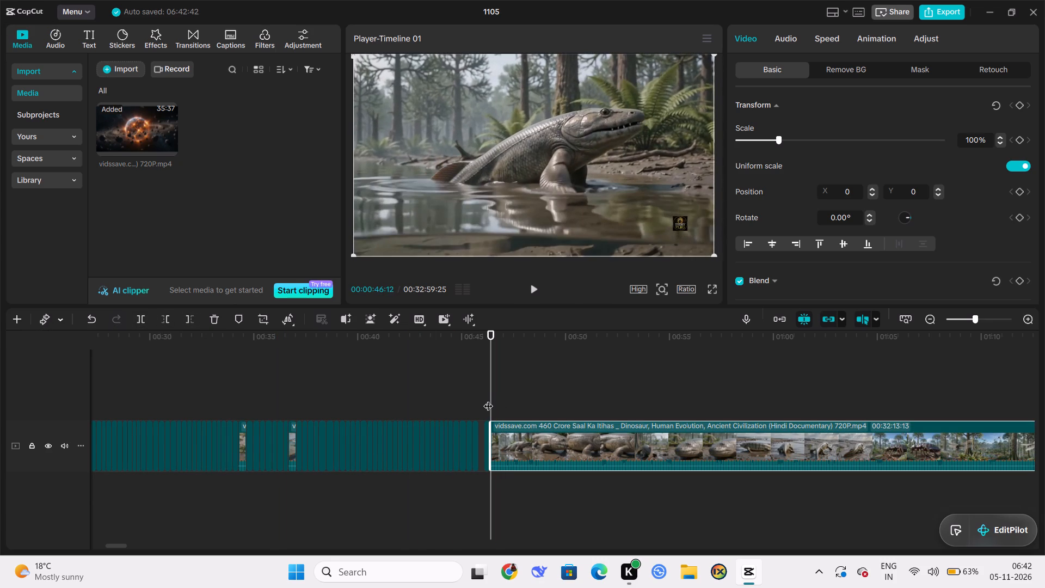
# Split the remaining long documentary clip at 00:00:46:19.
pyautogui.moveTo(490, 400); pyautogui.dragTo(495, 403)
pyautogui.moveTo(495, 403); pyautogui.dragTo(495, 404)
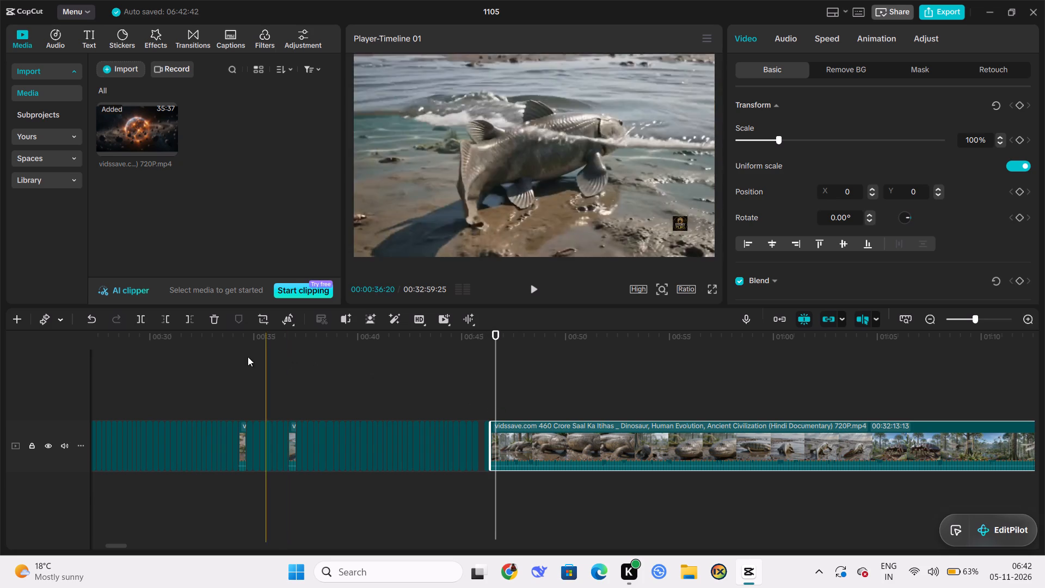
pyautogui.click(241, 356)
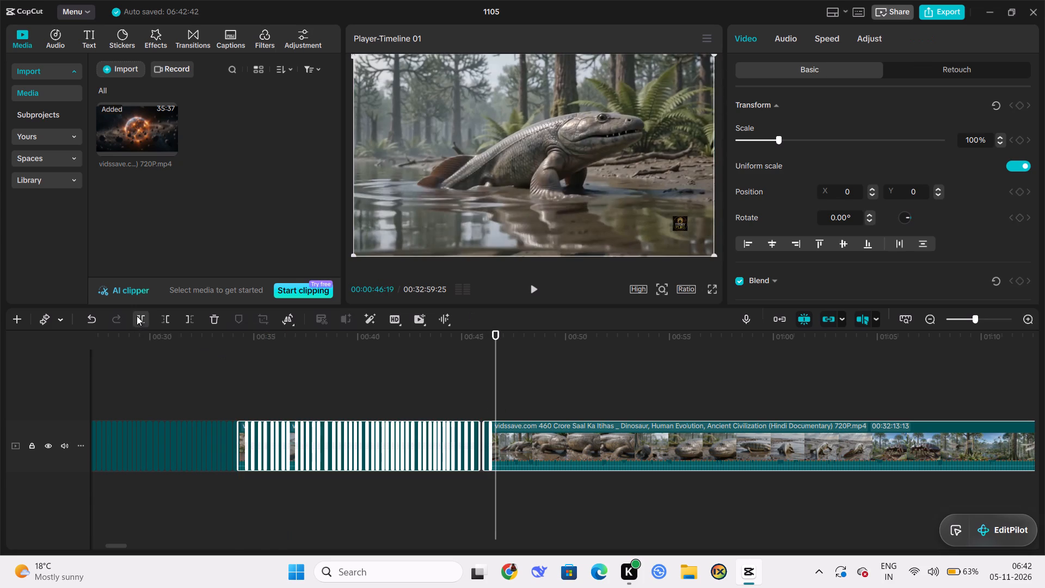
pyautogui.click(137, 316)
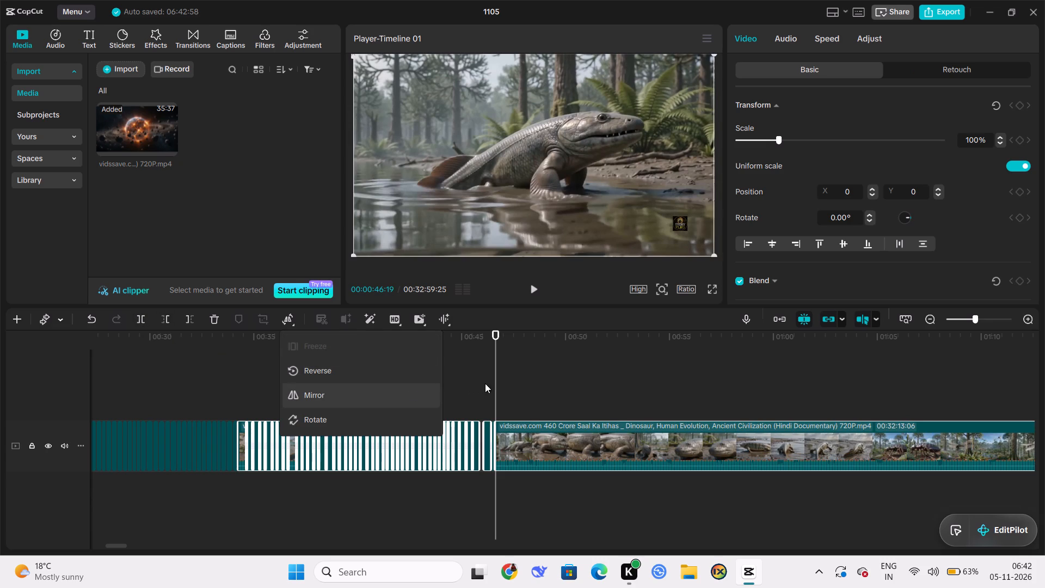
# Split the remaining long documentary clip at 00:00:46:27 and again at 00:00:47:05.
pyautogui.click(501, 396)
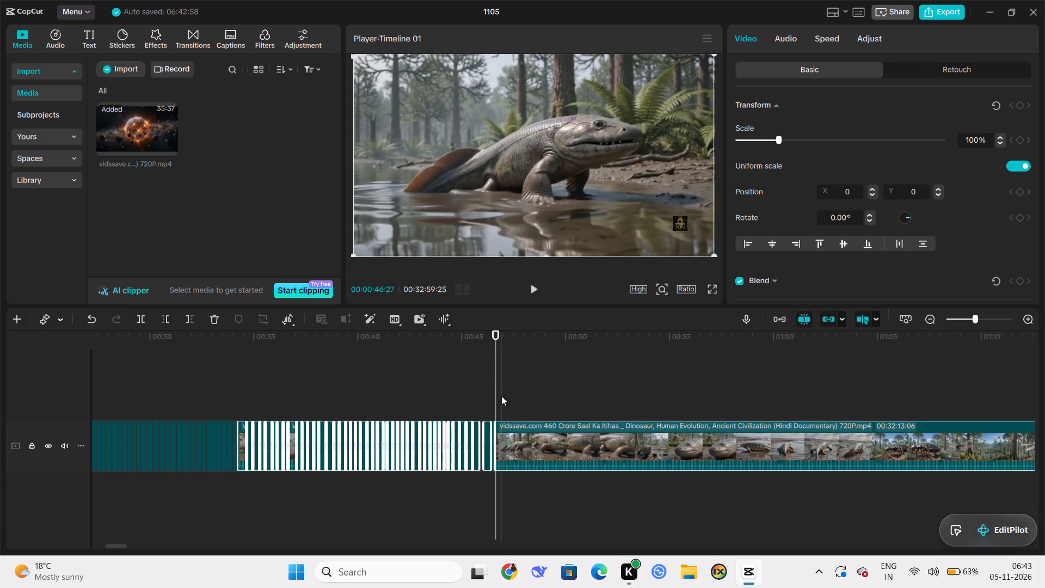
pyautogui.tripleClick(501, 395)
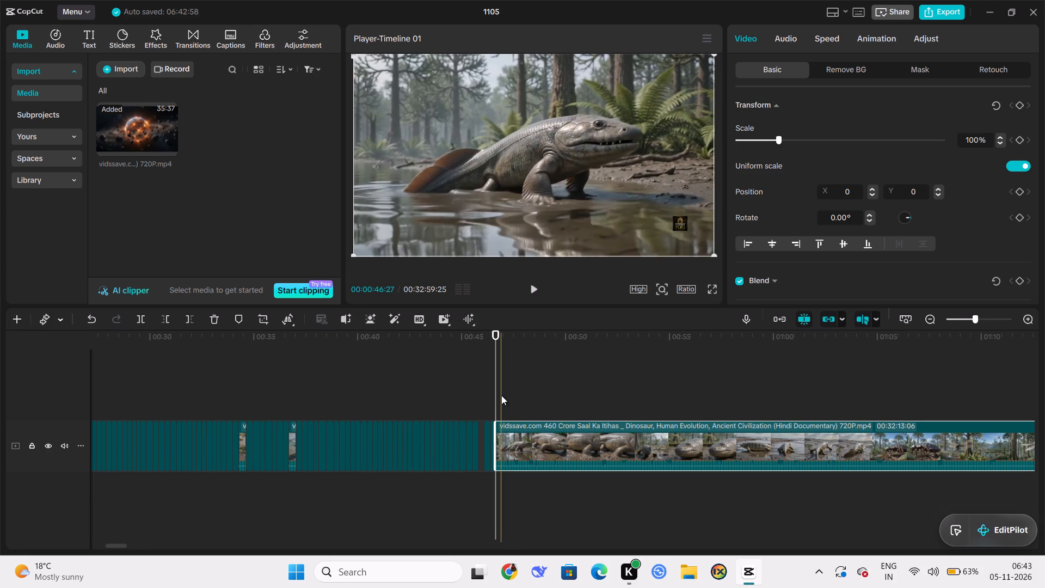
pyautogui.moveTo(496, 399); pyautogui.dragTo(501, 403)
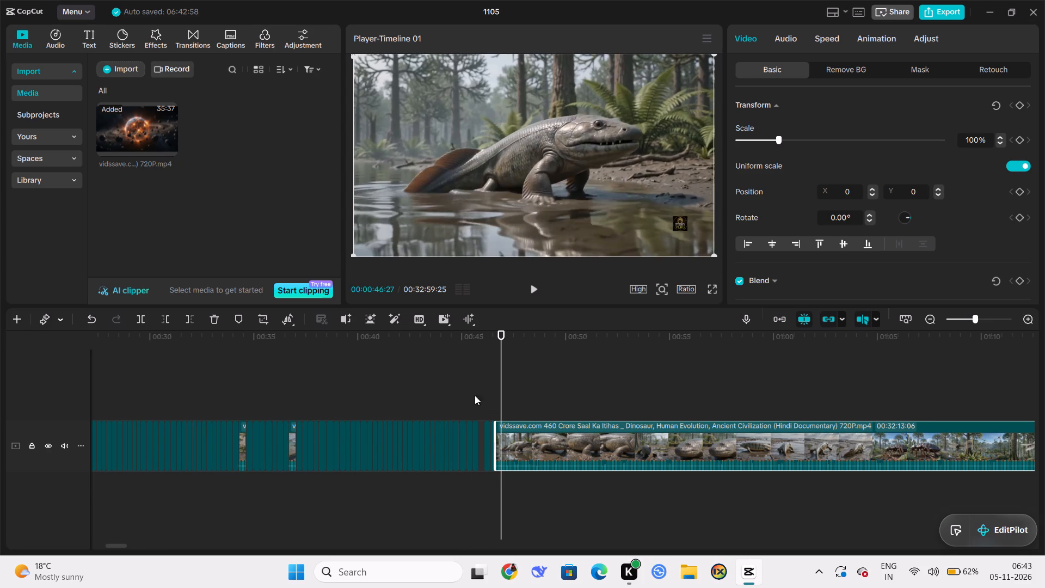
pyautogui.click(143, 315)
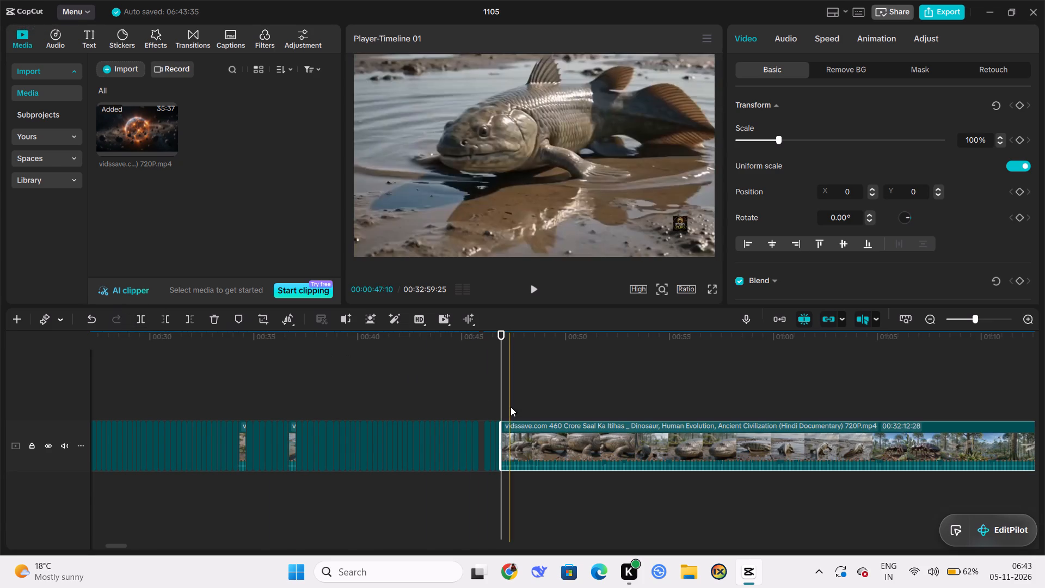
pyautogui.moveTo(500, 405); pyautogui.dragTo(502, 405)
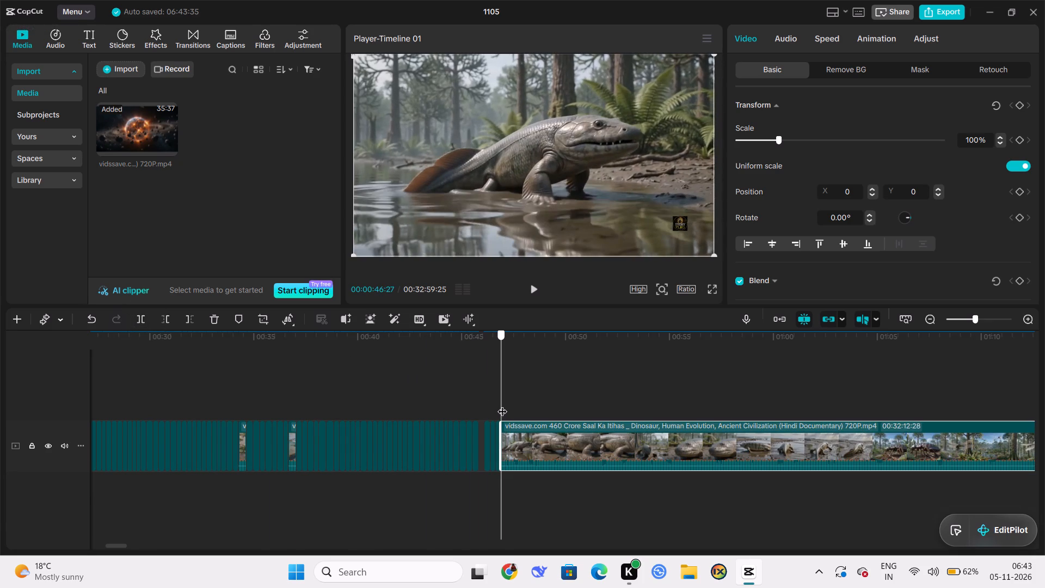
pyautogui.moveTo(502, 405); pyautogui.dragTo(507, 406)
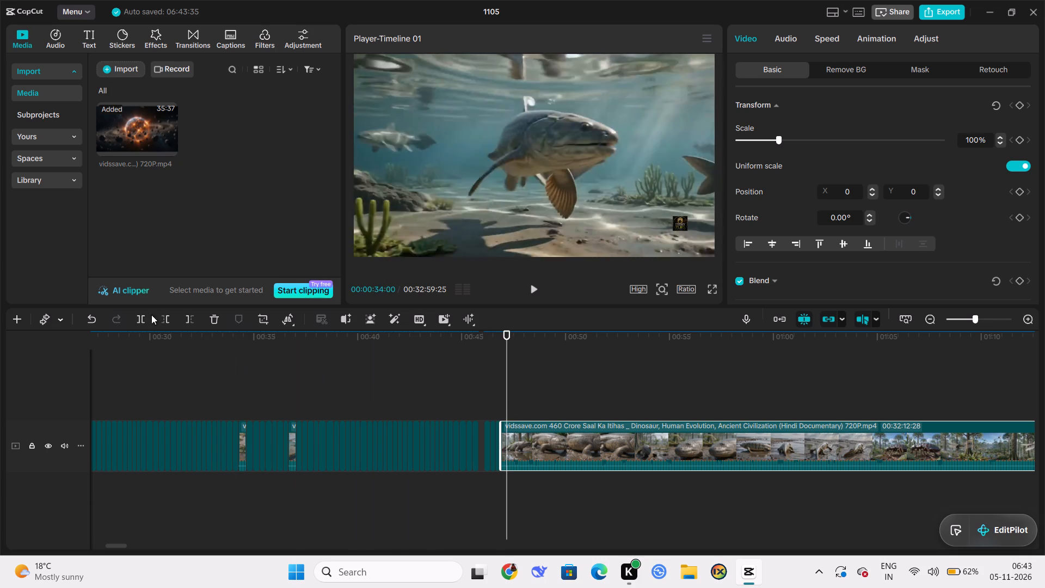
pyautogui.click(138, 315)
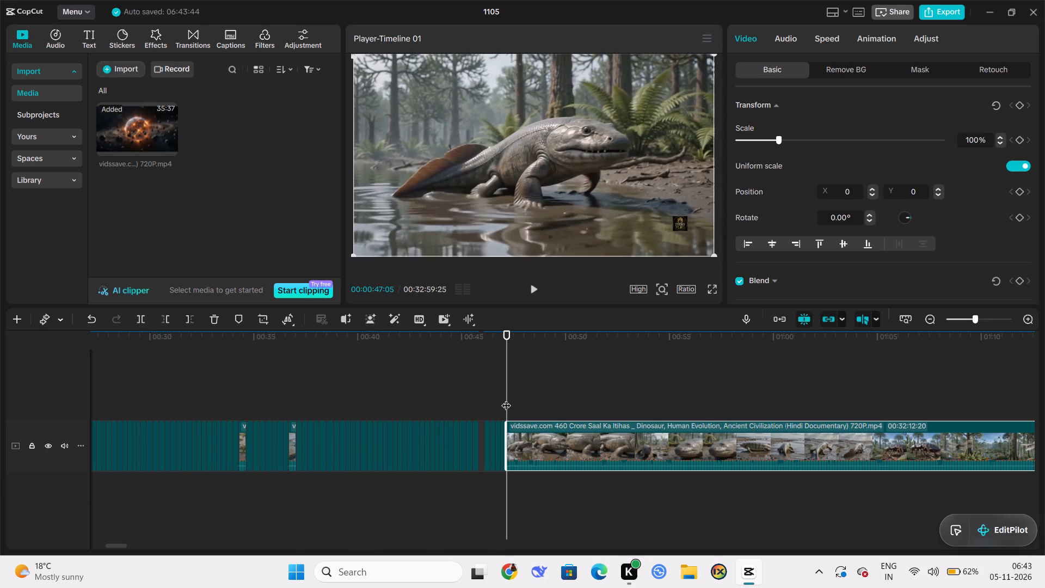
# Split the remaining long documentary clip at 00:00:47:12 and again at 00:00:47:20.
pyautogui.moveTo(506, 399); pyautogui.dragTo(509, 399)
pyautogui.moveTo(509, 399); pyautogui.dragTo(512, 400)
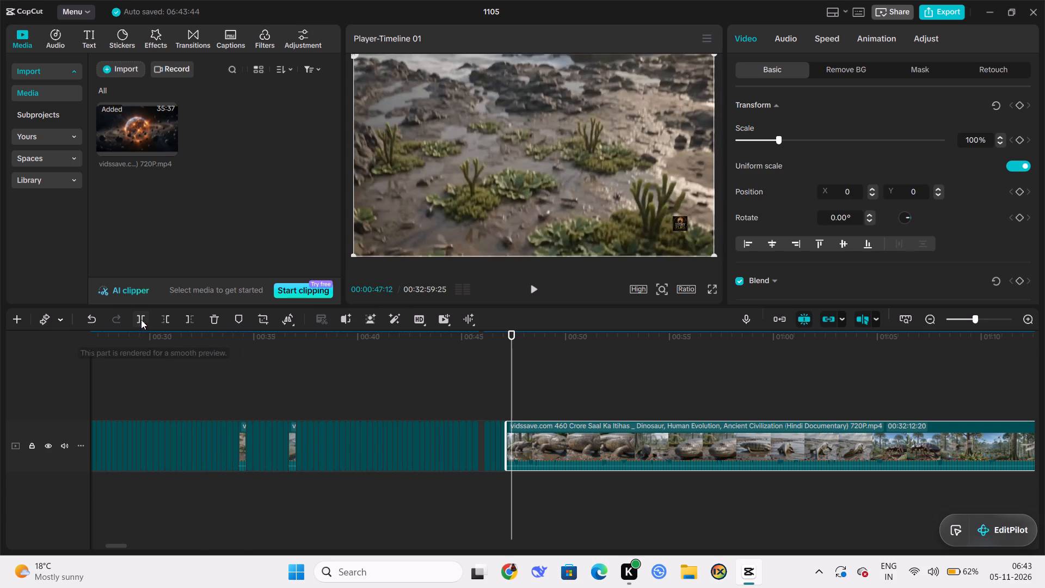
pyautogui.click(141, 317)
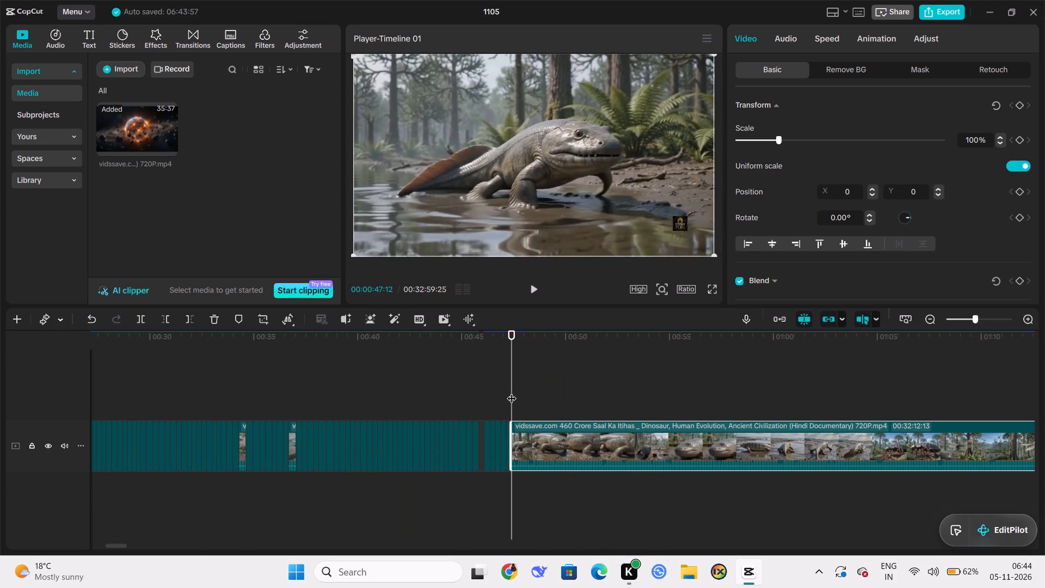
pyautogui.moveTo(512, 391); pyautogui.dragTo(517, 399)
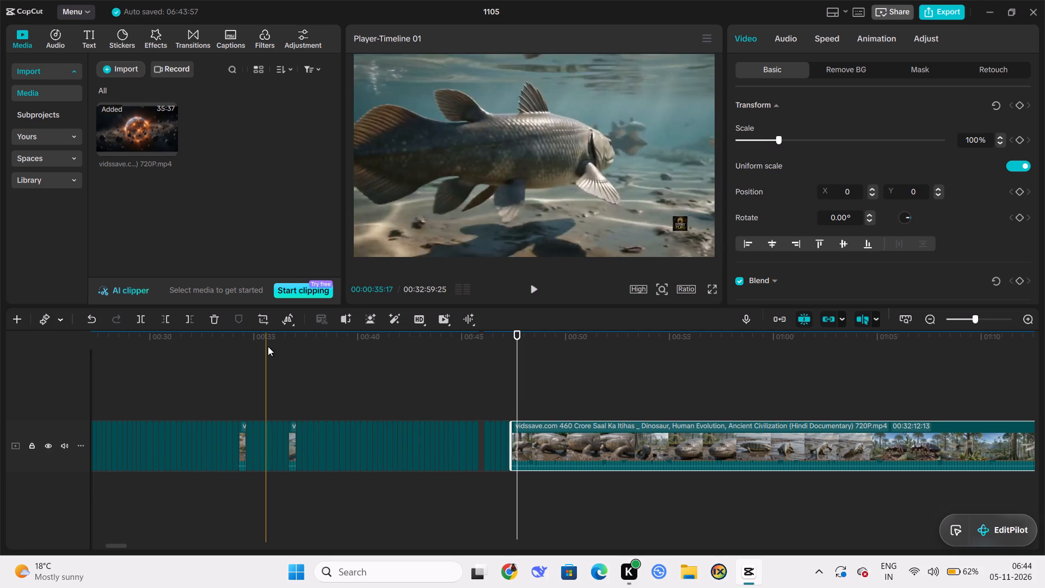
pyautogui.click(143, 316)
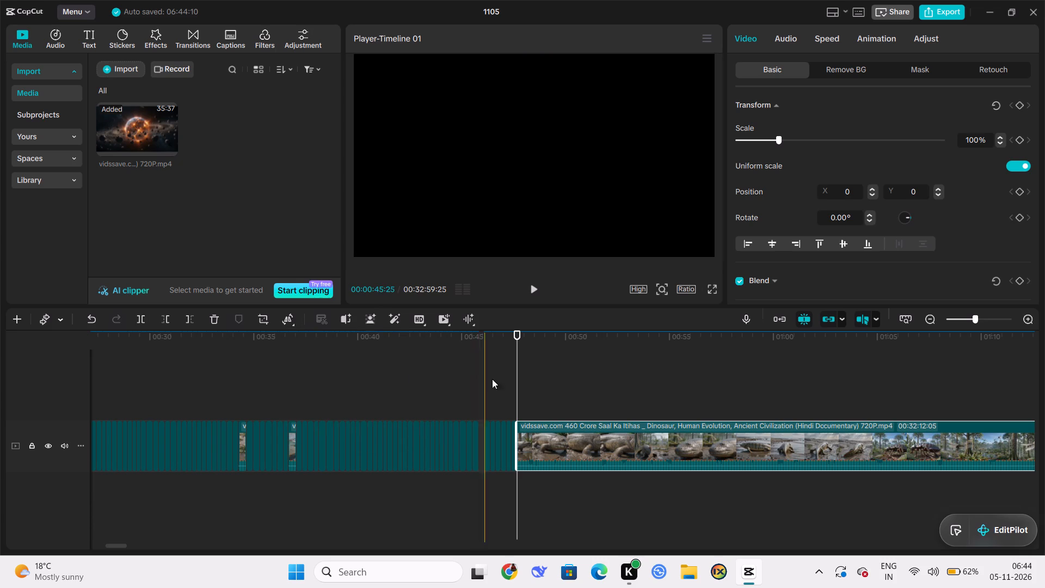
# Split the remaining long documentary clip at 00:00:47:29 and again at 00:00:48:06.
pyautogui.moveTo(516, 395); pyautogui.dragTo(520, 395)
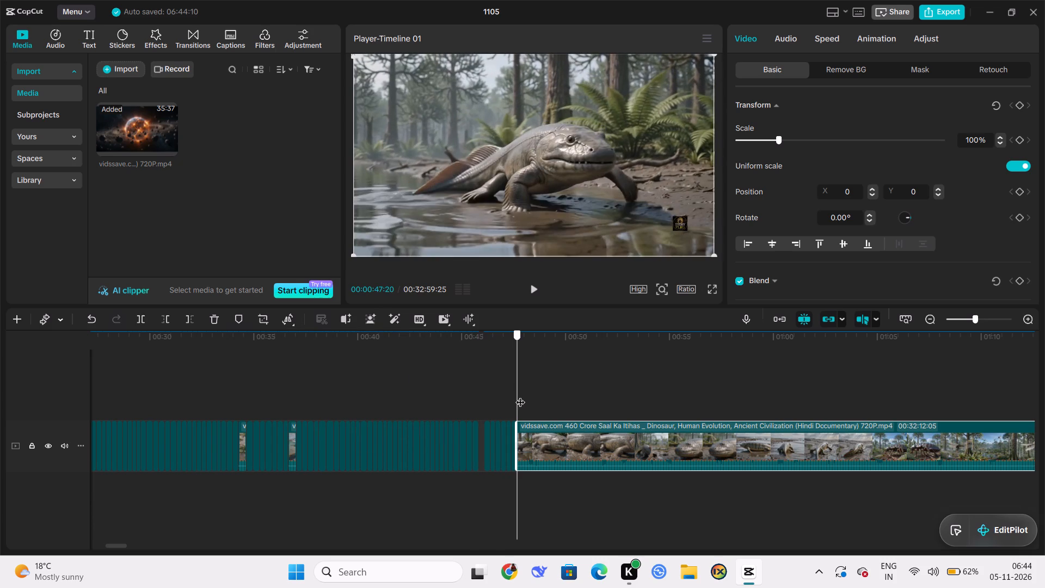
pyautogui.moveTo(520, 395); pyautogui.dragTo(523, 396)
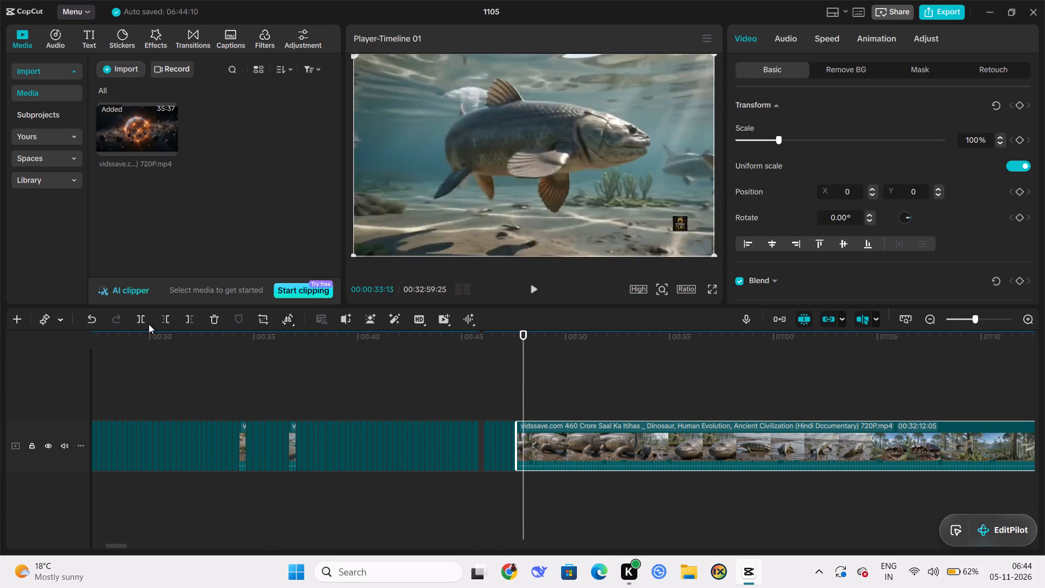
pyautogui.click(142, 318)
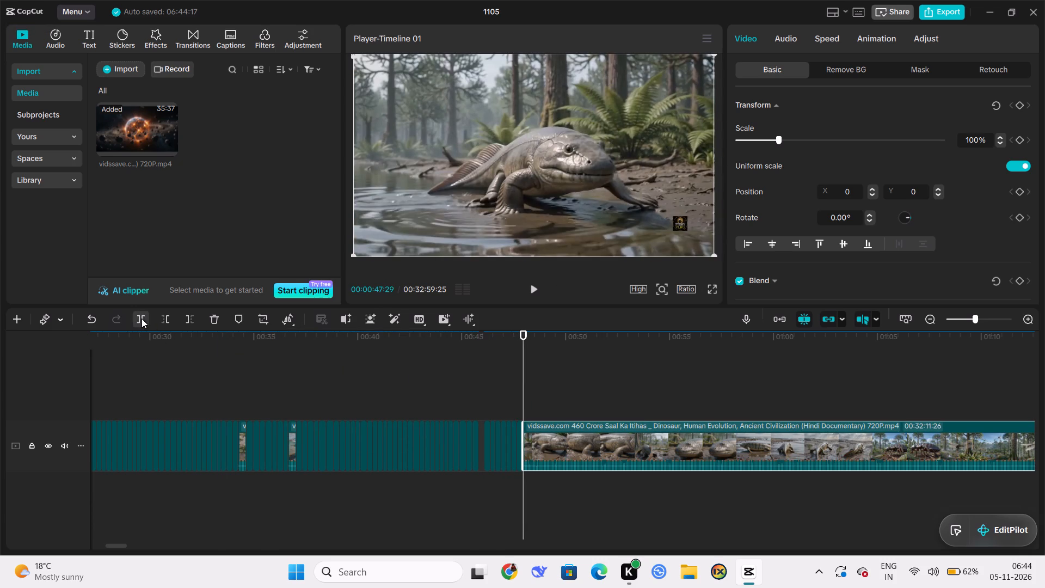
pyautogui.moveTo(523, 403); pyautogui.dragTo(528, 403)
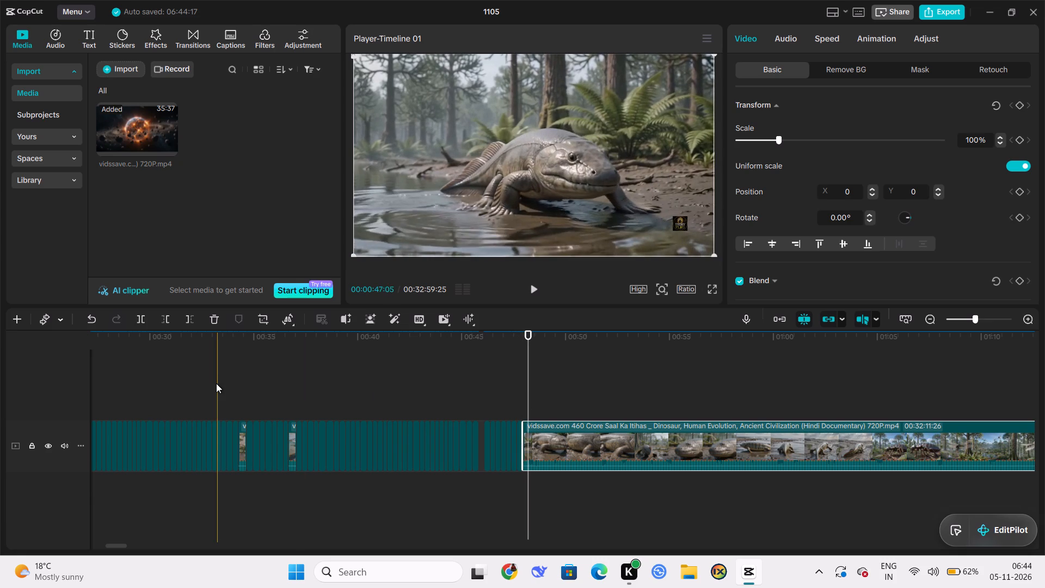
pyautogui.click(145, 320)
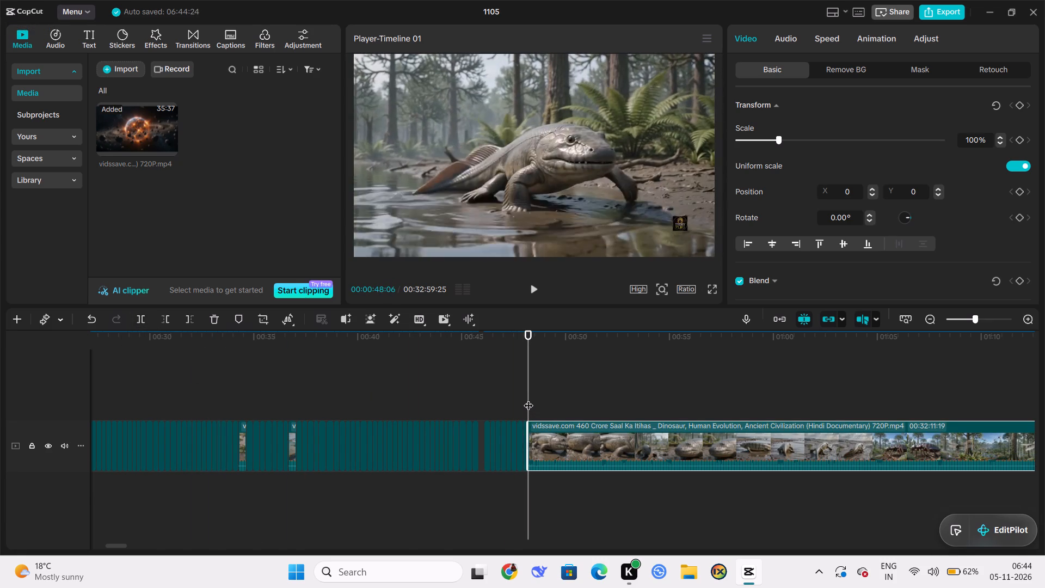
# Split the remaining long documentary clip at 00:00:48:14 and again at 00:00:48:21.
pyautogui.moveTo(528, 397); pyautogui.dragTo(534, 400)
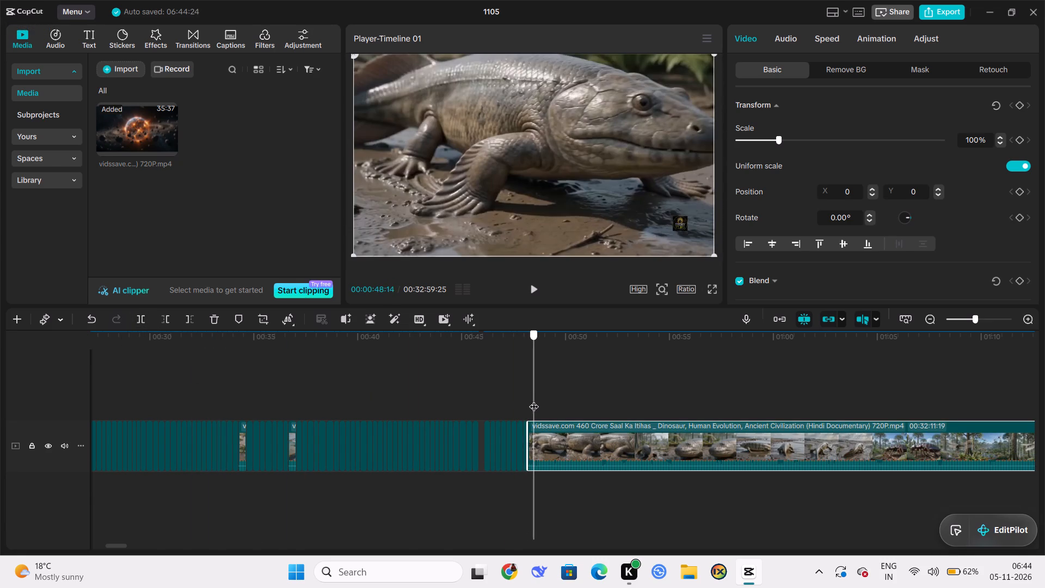
pyautogui.moveTo(534, 400); pyautogui.dragTo(534, 400)
pyautogui.click(144, 317)
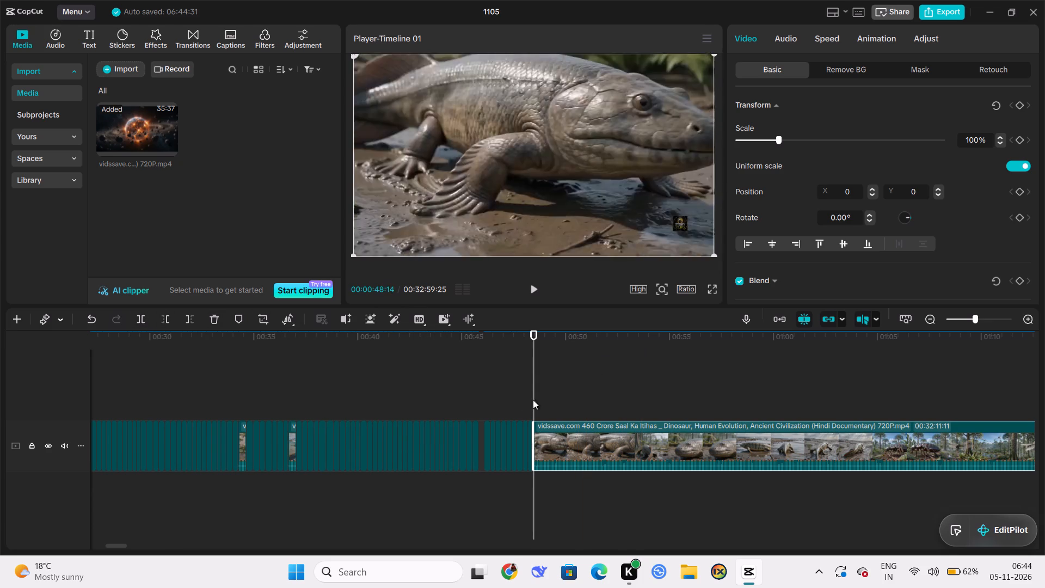
pyautogui.moveTo(533, 399); pyautogui.dragTo(538, 404)
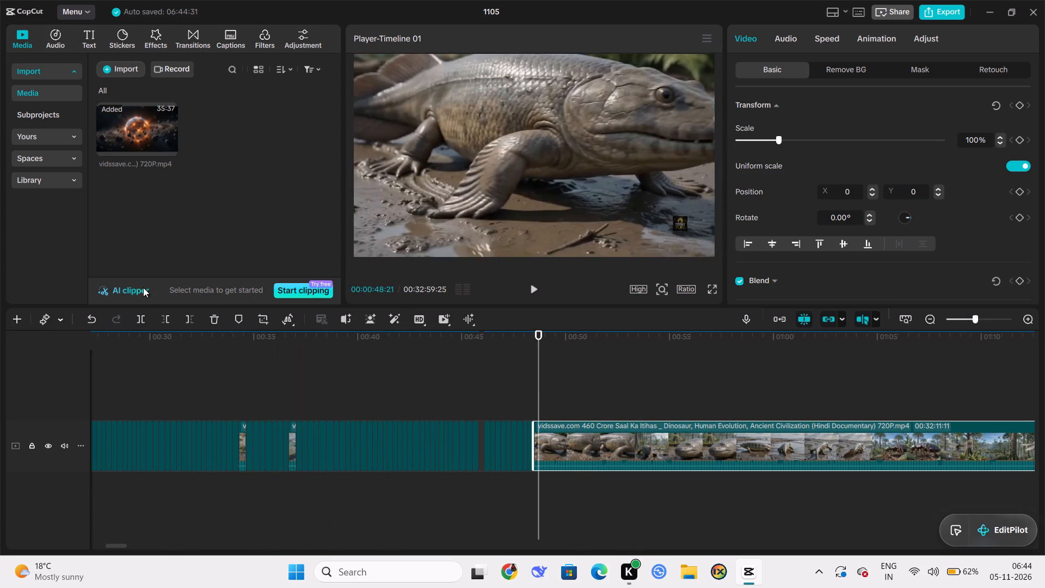
pyautogui.click(140, 315)
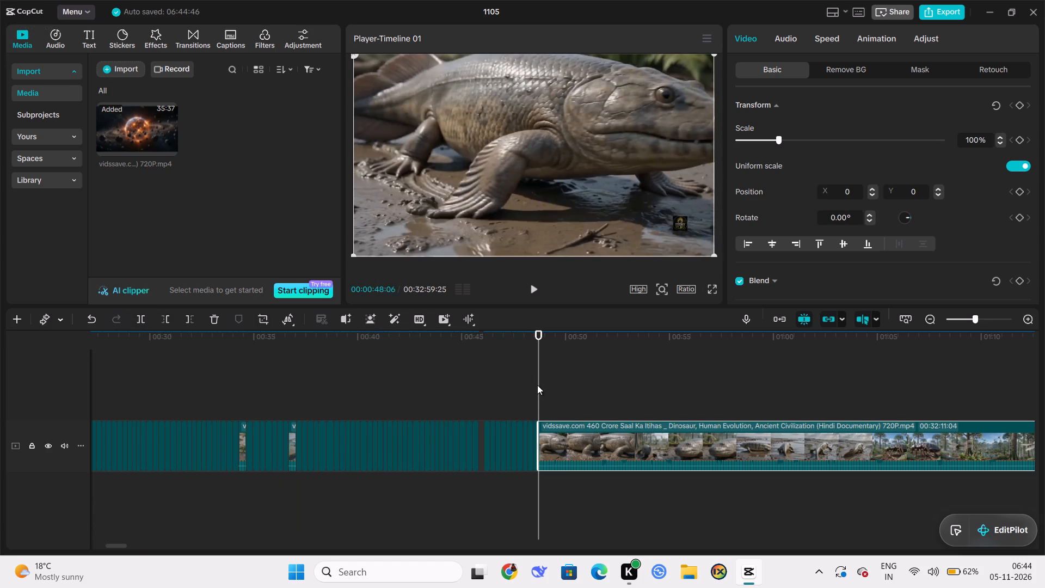
# Split the remaining long documentary clip at 00:00:48:29 and again at about 00:00:49:07.
pyautogui.moveTo(539, 392); pyautogui.dragTo(544, 400)
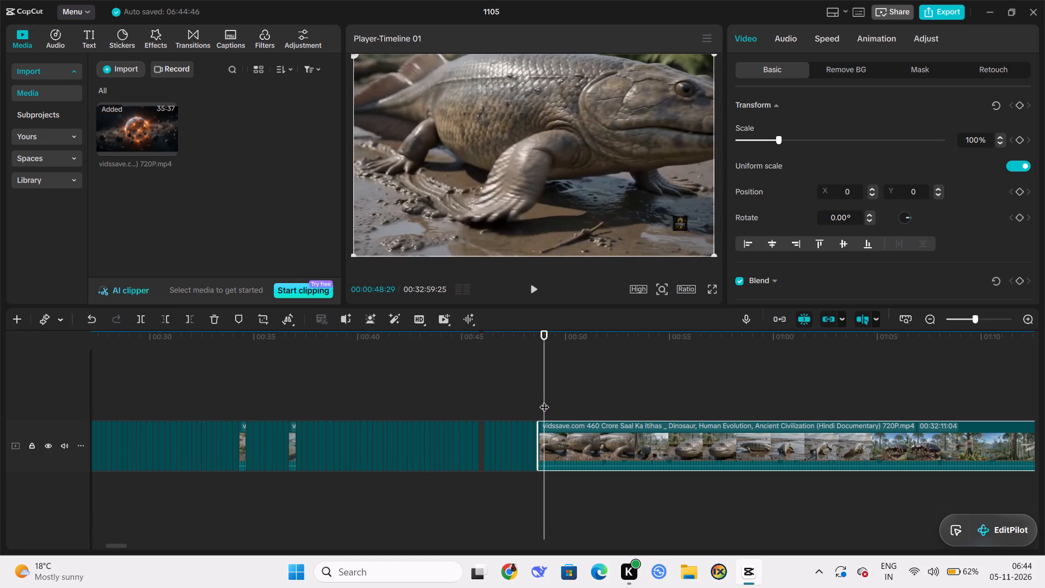
pyautogui.click(138, 315)
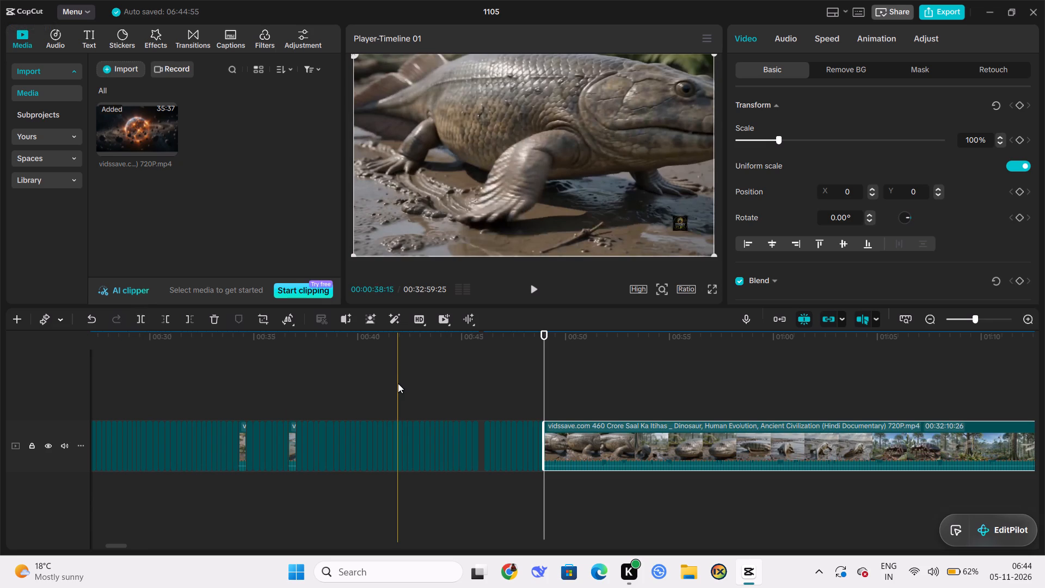
pyautogui.moveTo(544, 405); pyautogui.dragTo(545, 406)
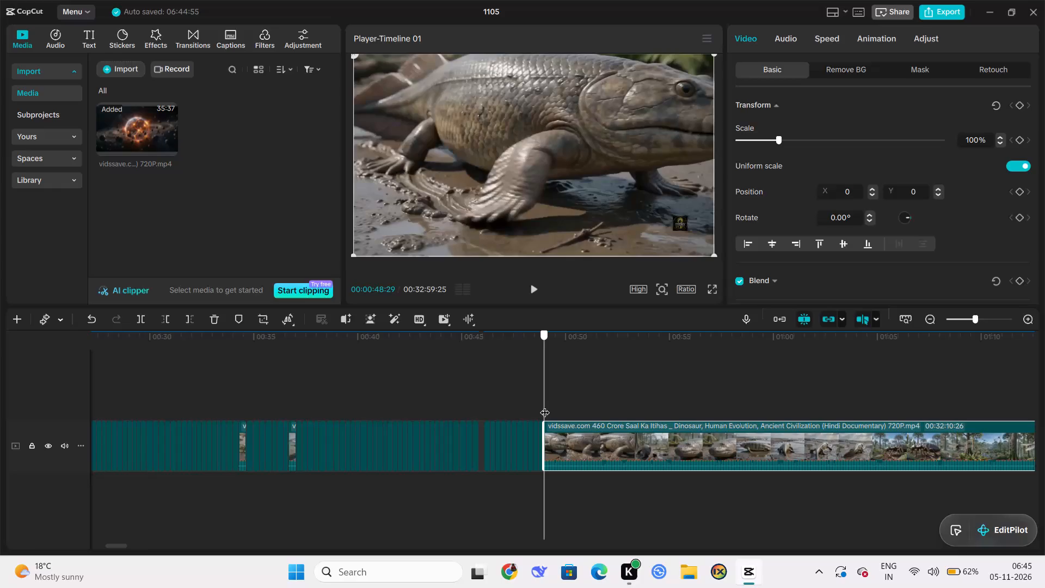
pyautogui.moveTo(545, 406); pyautogui.dragTo(550, 409)
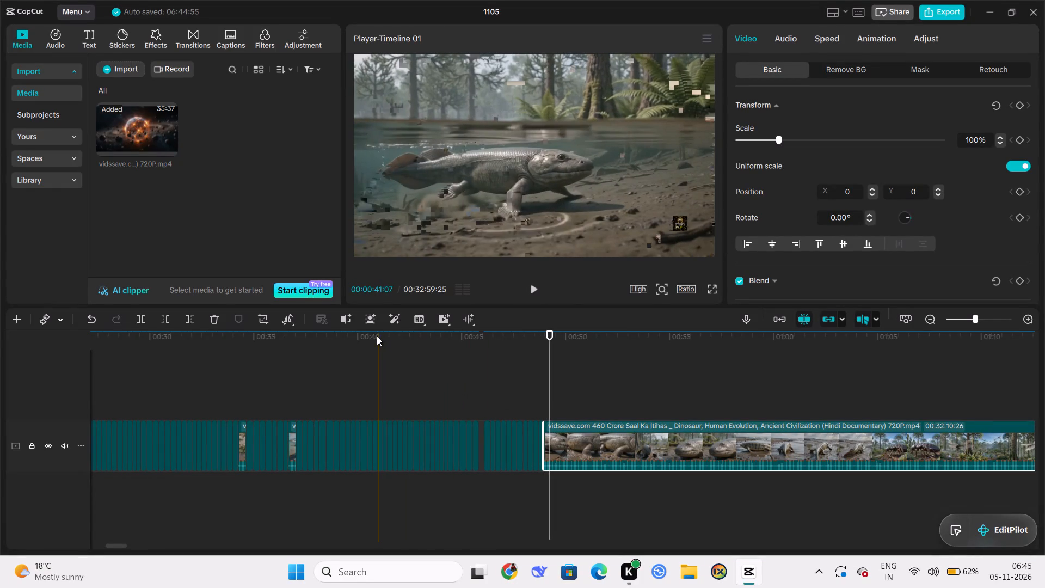
pyautogui.click(142, 318)
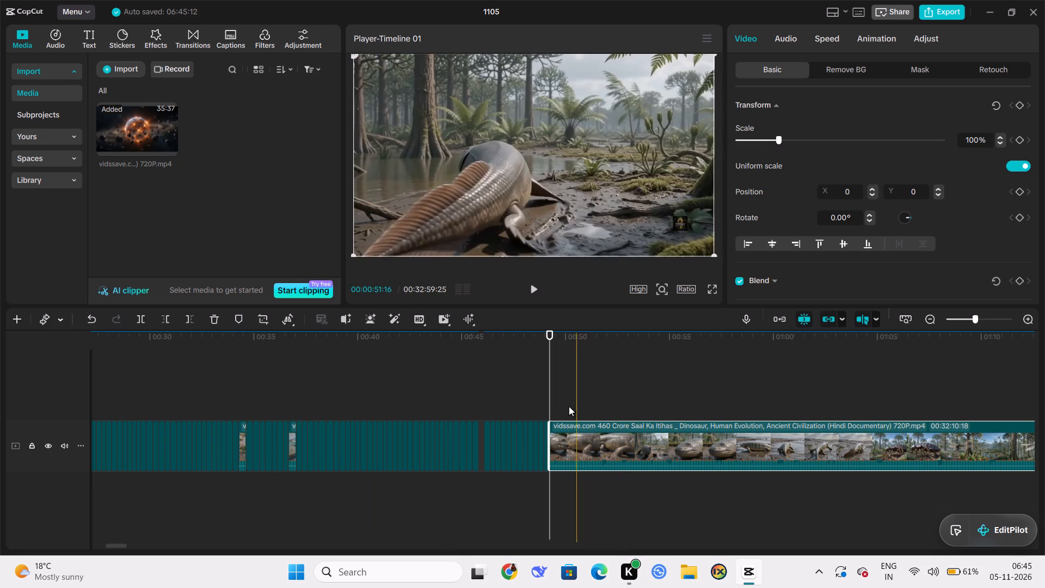
# Split the remaining long documentary clip at 00:00:49:15 and again at 00:00:49:23.
pyautogui.moveTo(549, 399); pyautogui.dragTo(557, 399)
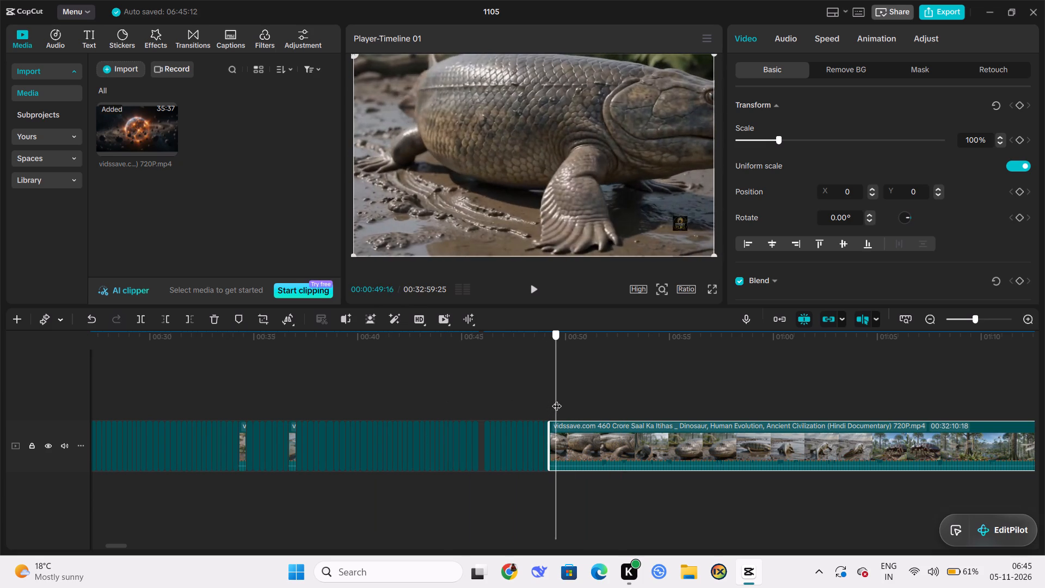
pyautogui.moveTo(557, 399); pyautogui.dragTo(555, 400)
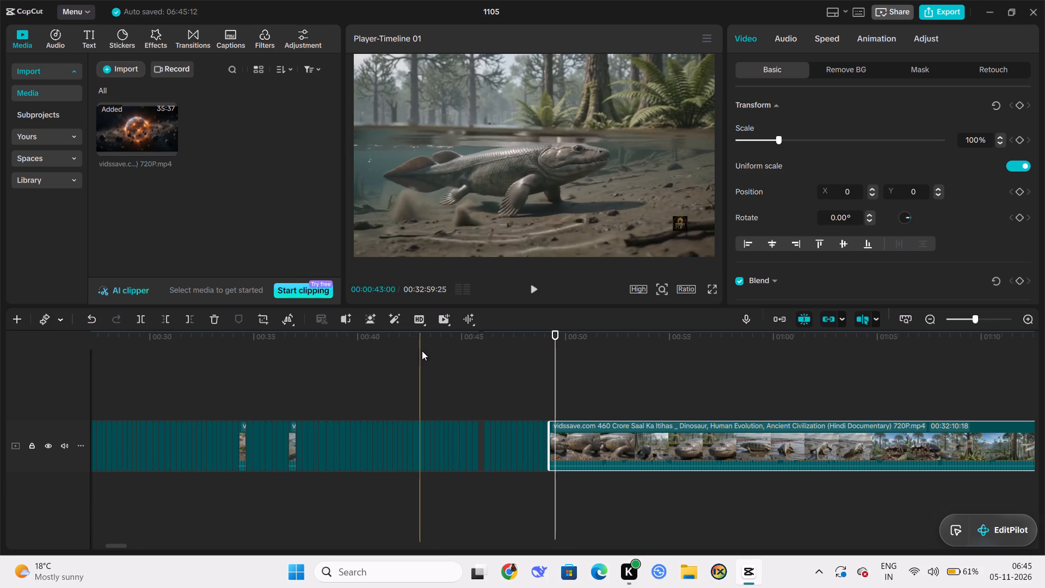
pyautogui.click(139, 314)
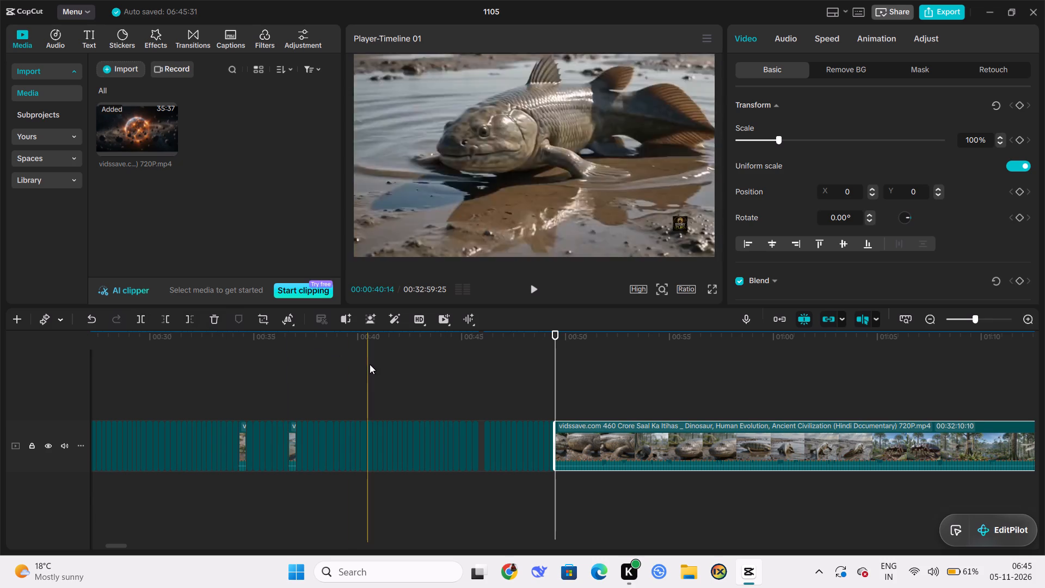
pyautogui.moveTo(556, 400); pyautogui.dragTo(561, 406)
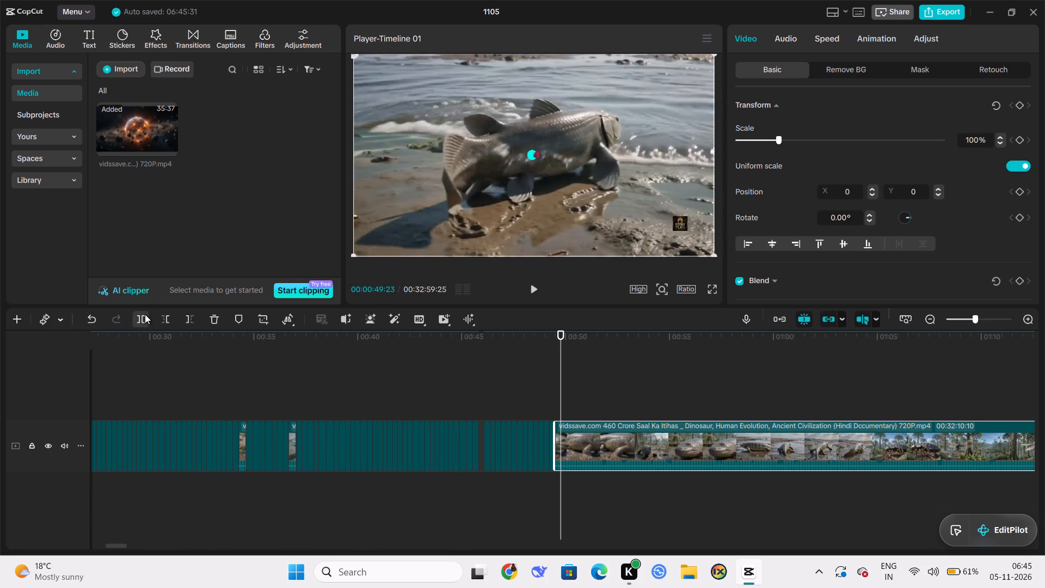
pyautogui.click(145, 314)
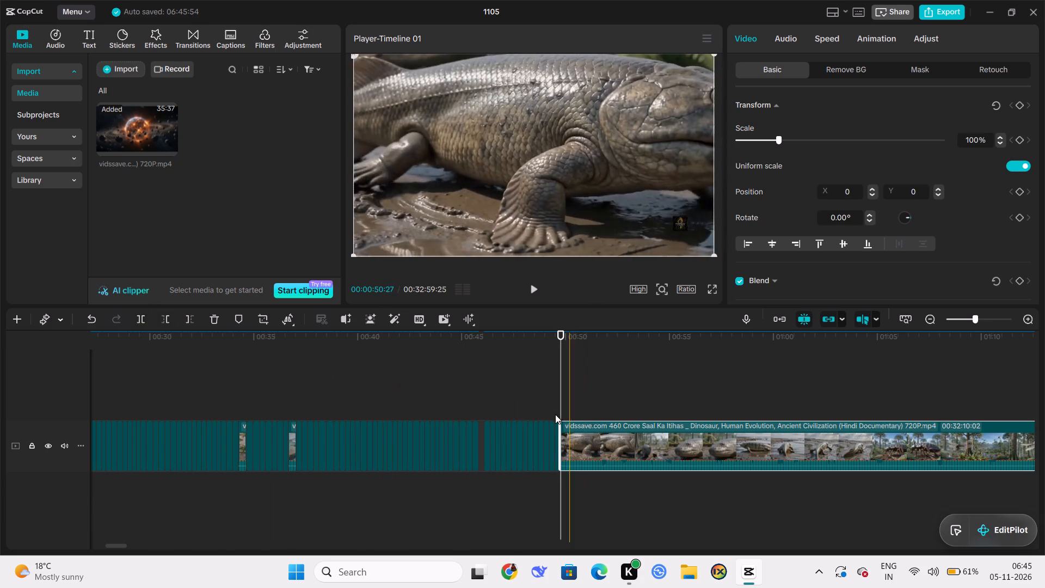
# Split the remaining long documentary clip at 00:00:50:00 and again at 00:00:50:07.
pyautogui.moveTo(561, 406); pyautogui.dragTo(565, 408)
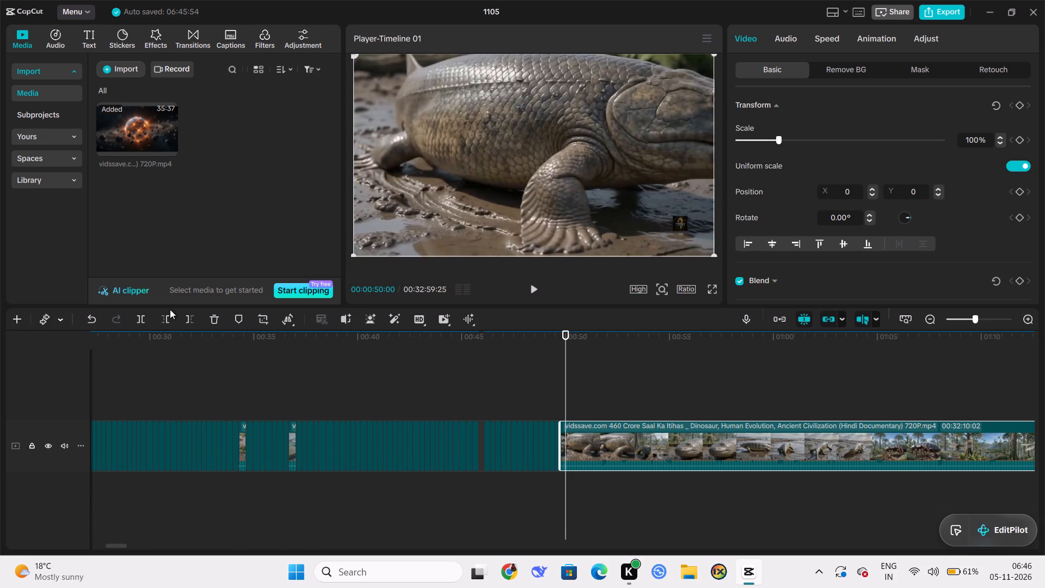
pyautogui.click(139, 316)
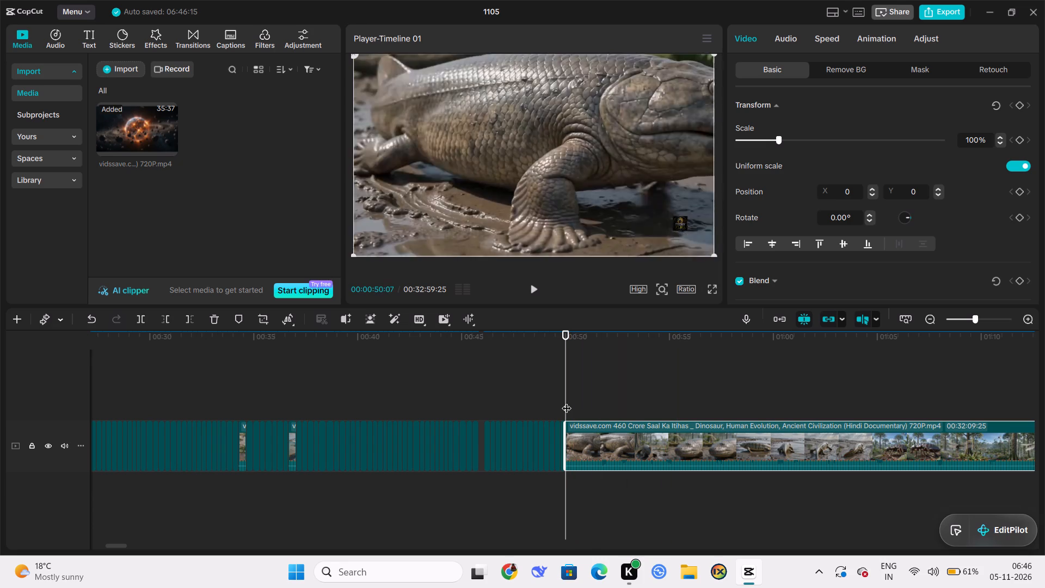
pyautogui.moveTo(565, 400); pyautogui.dragTo(570, 402)
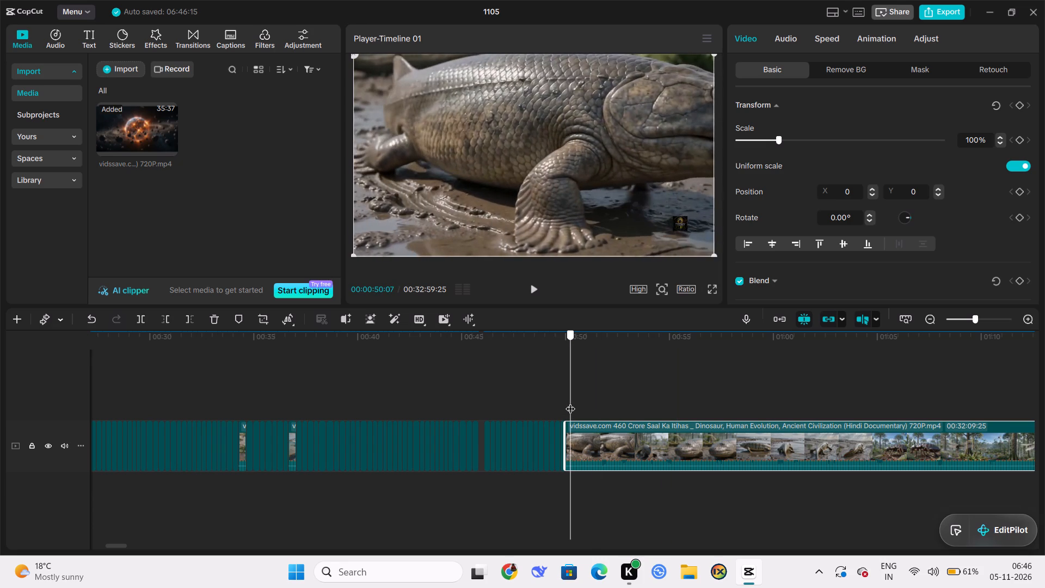
pyautogui.moveTo(570, 402); pyautogui.dragTo(570, 402)
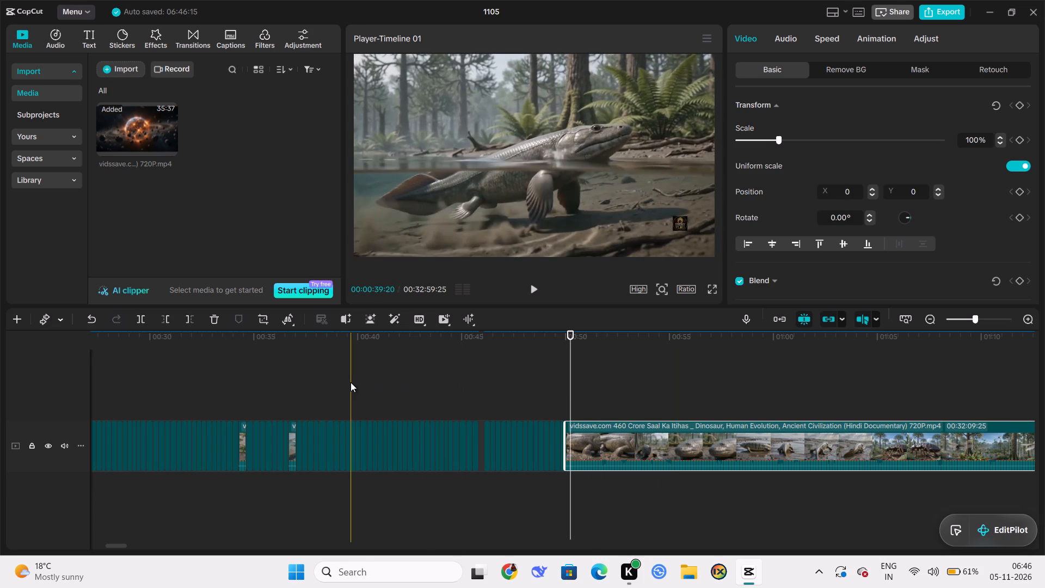
pyautogui.click(142, 316)
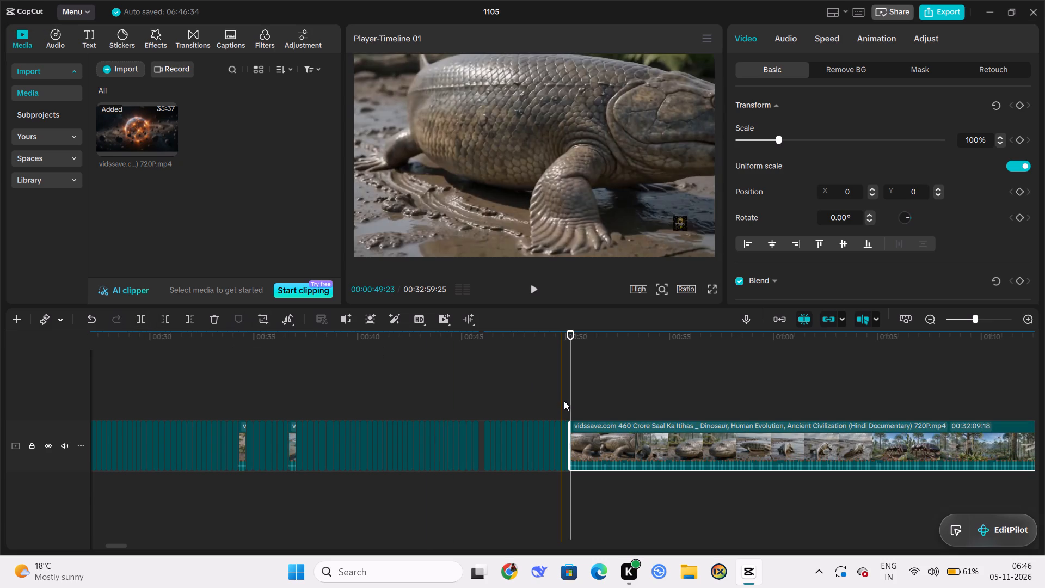
# Split the remaining long documentary clip at 00:00:50:16 and again at 00:00:50:22.
pyautogui.moveTo(570, 407); pyautogui.dragTo(571, 407)
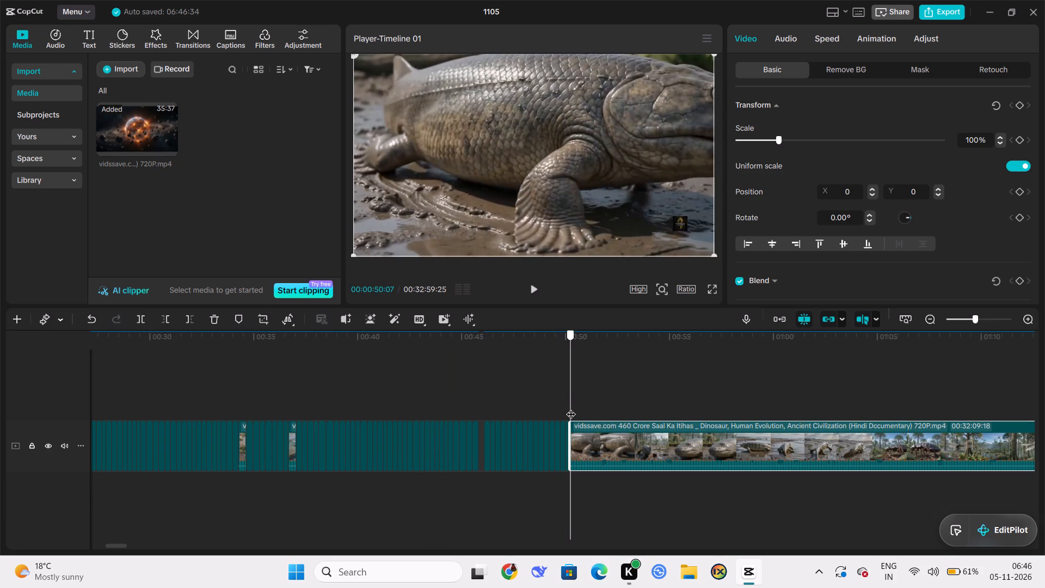
pyautogui.moveTo(571, 407); pyautogui.dragTo(576, 408)
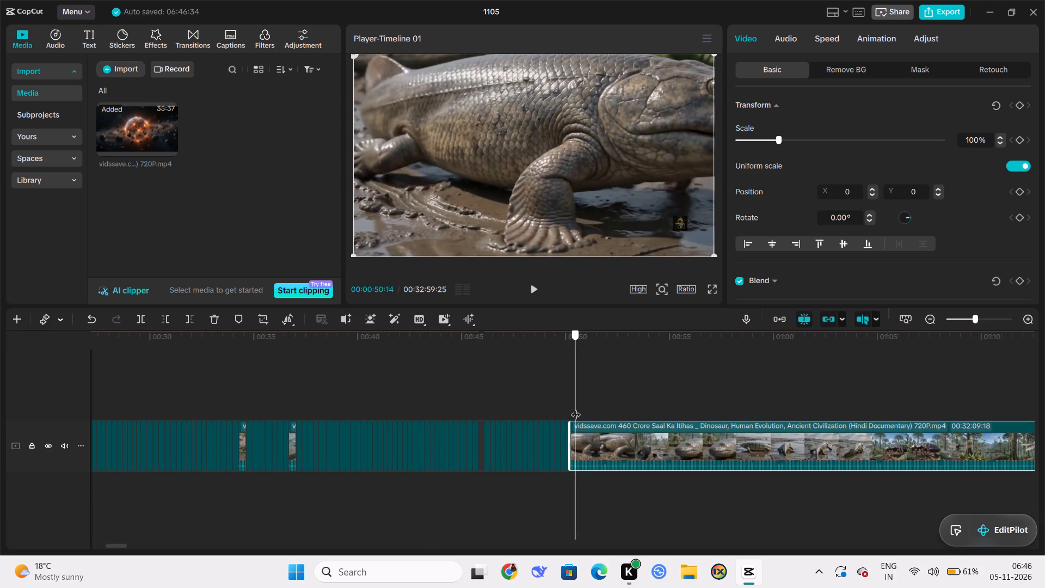
pyautogui.moveTo(576, 408); pyautogui.dragTo(576, 408)
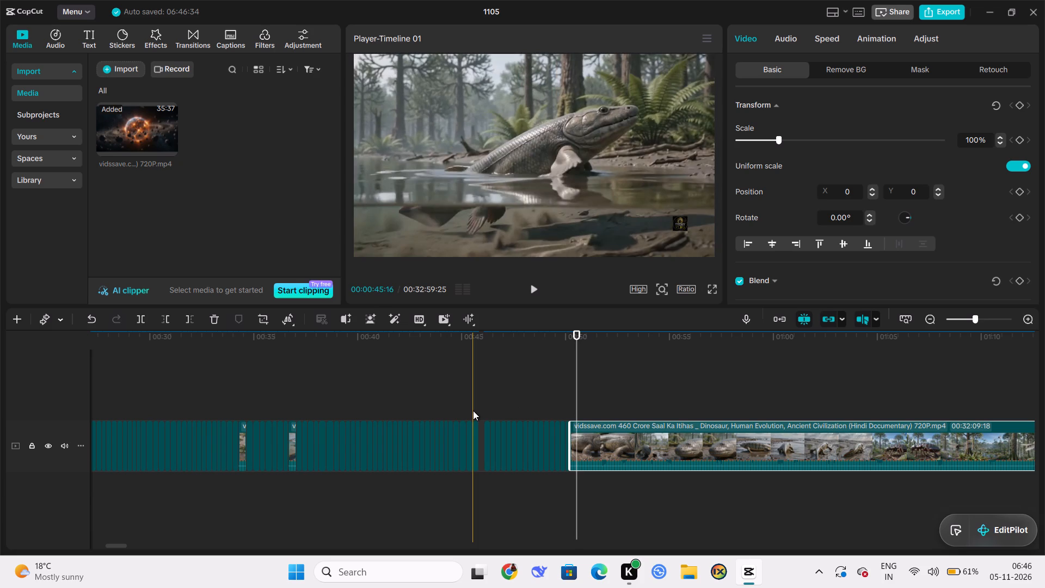
pyautogui.click(145, 317)
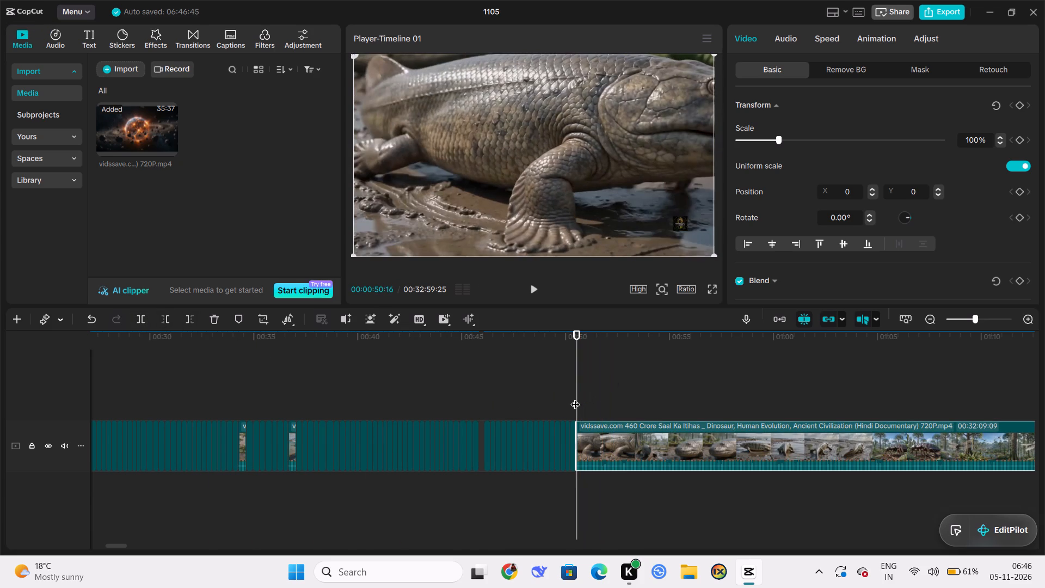
pyautogui.moveTo(575, 397); pyautogui.dragTo(581, 400)
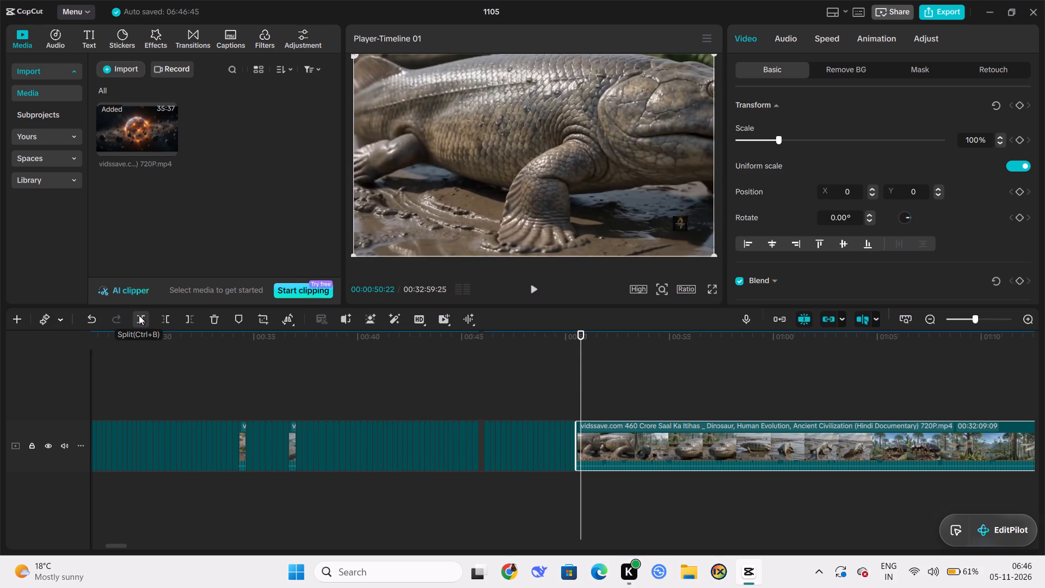
pyautogui.click(139, 315)
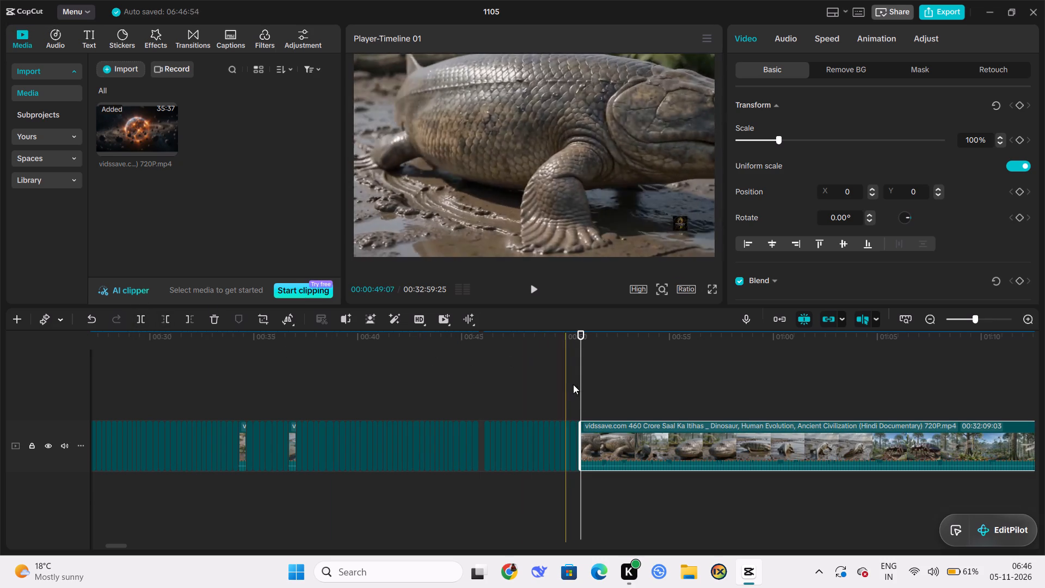
# Split the remaining long documentary clip at 00:00:50:29 and again at 00:00:51:07.
pyautogui.moveTo(579, 392); pyautogui.dragTo(586, 396)
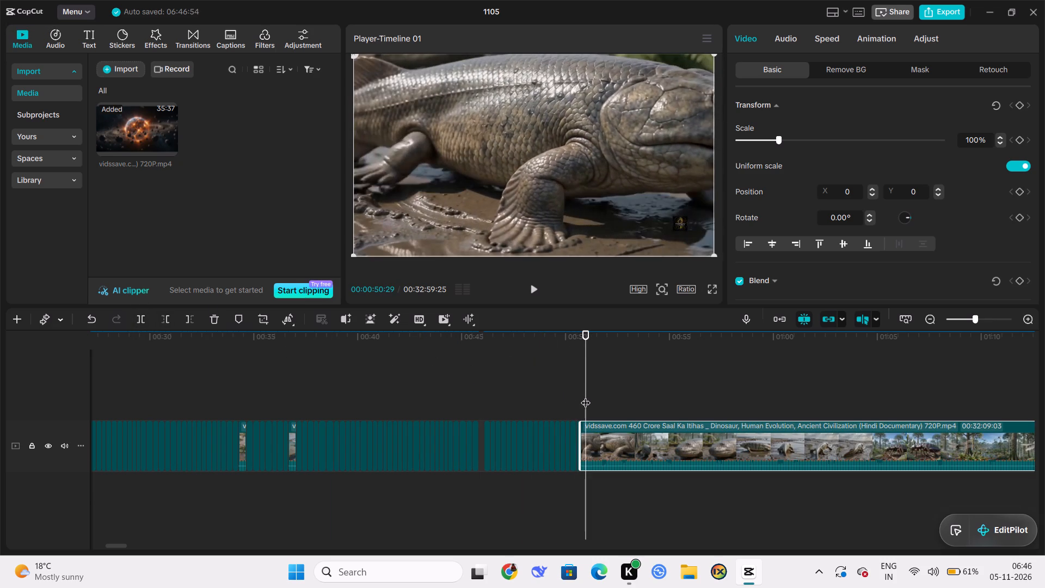
pyautogui.click(138, 317)
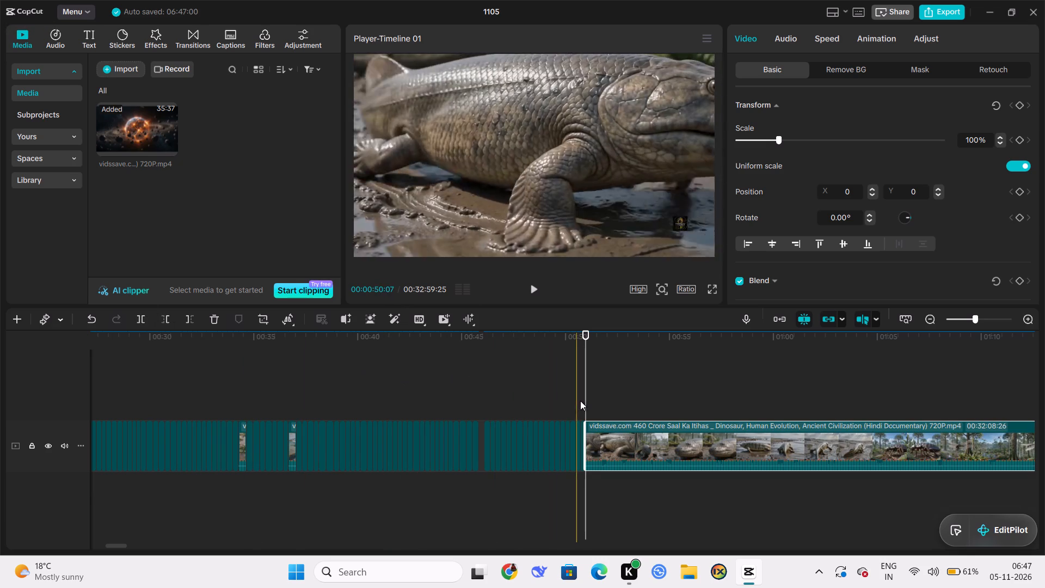
pyautogui.moveTo(583, 401); pyautogui.dragTo(591, 403)
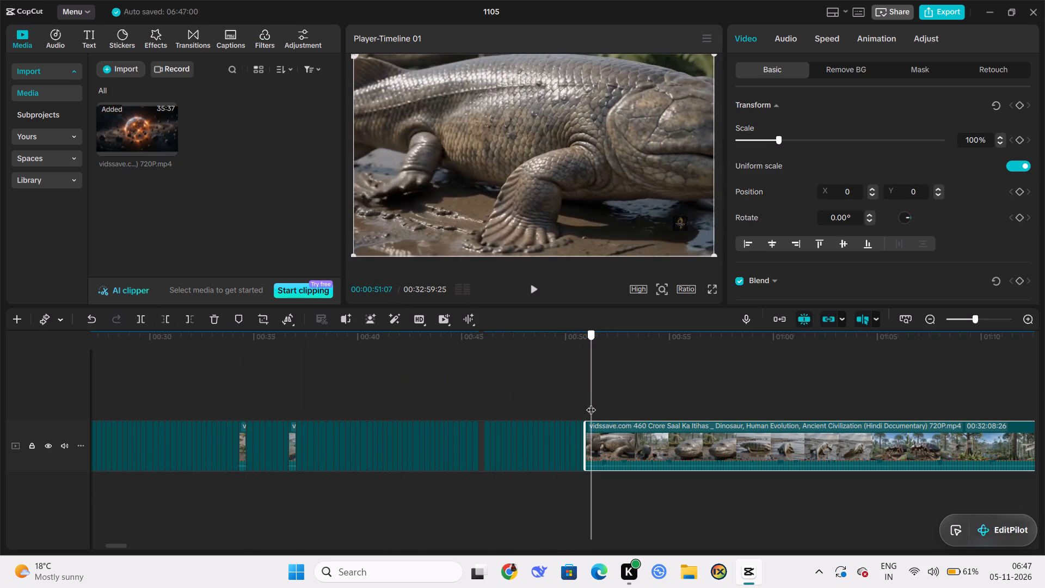
pyautogui.moveTo(591, 403); pyautogui.dragTo(591, 403)
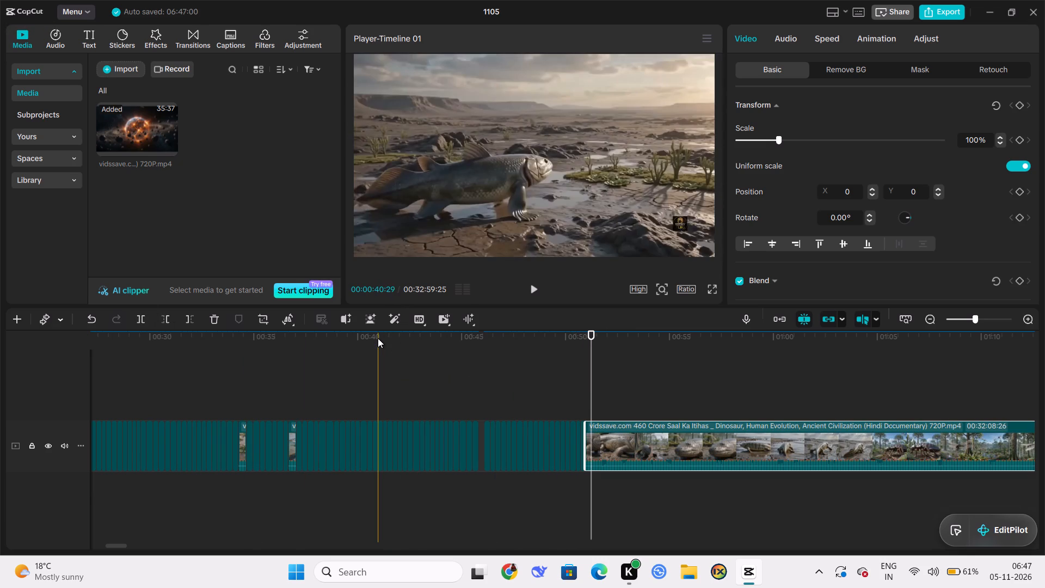
pyautogui.click(140, 315)
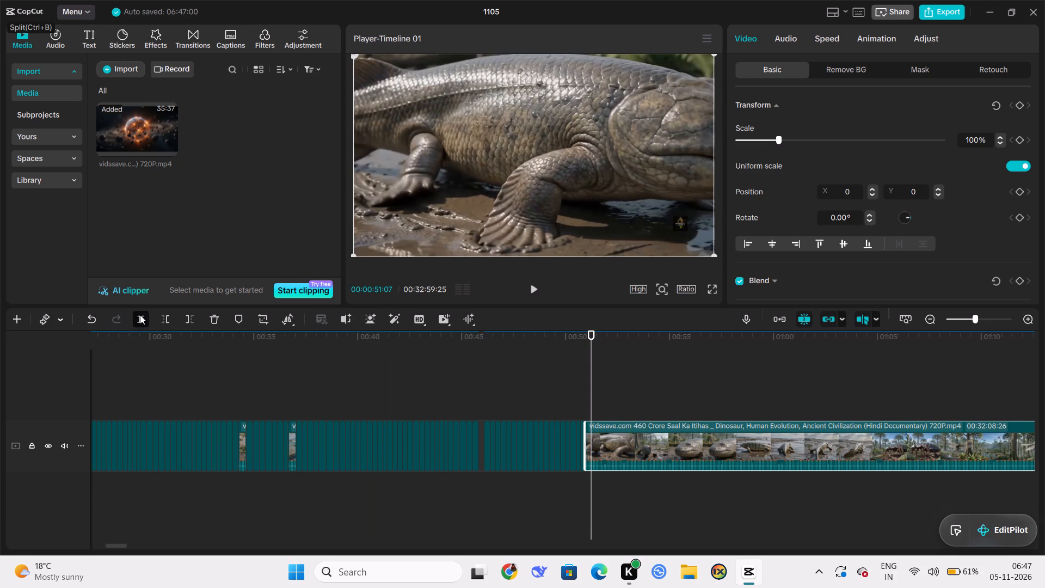
# Split the remaining long documentary clip at 00:00:51:15 and again at 00:00:51:23.
pyautogui.moveTo(588, 401); pyautogui.dragTo(597, 403)
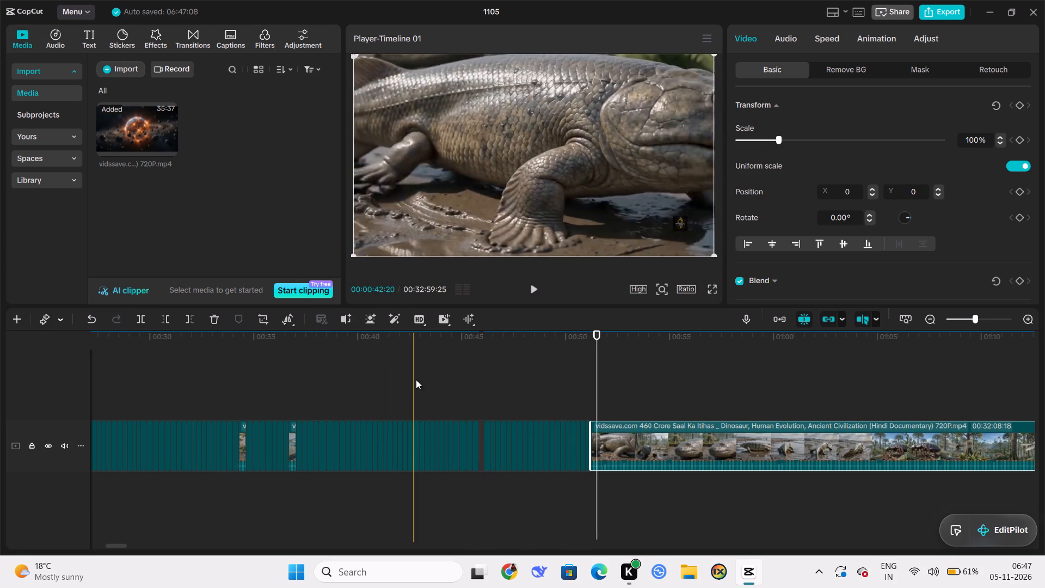
pyautogui.click(144, 317)
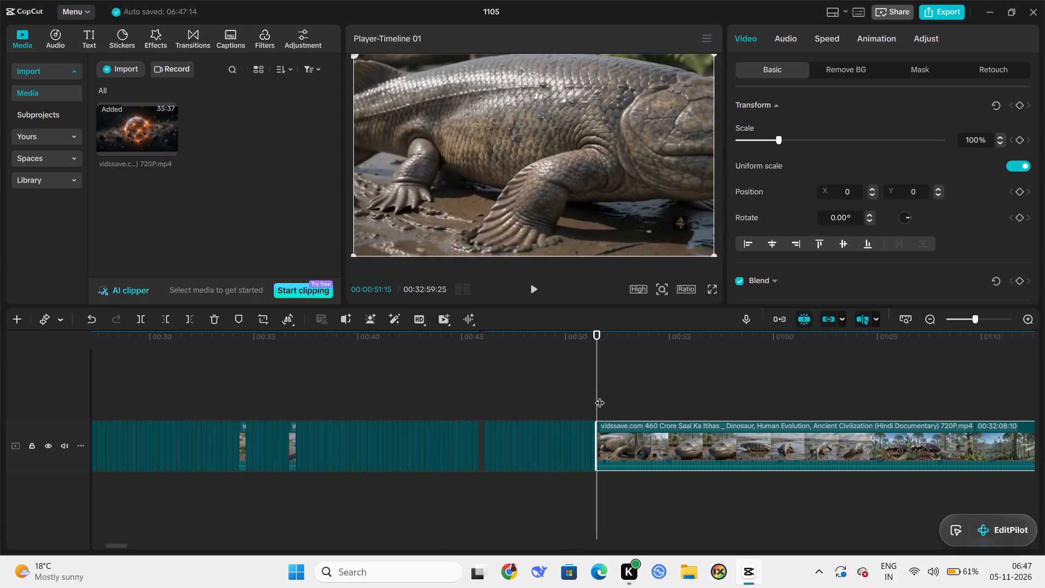
pyautogui.moveTo(595, 395); pyautogui.dragTo(601, 398)
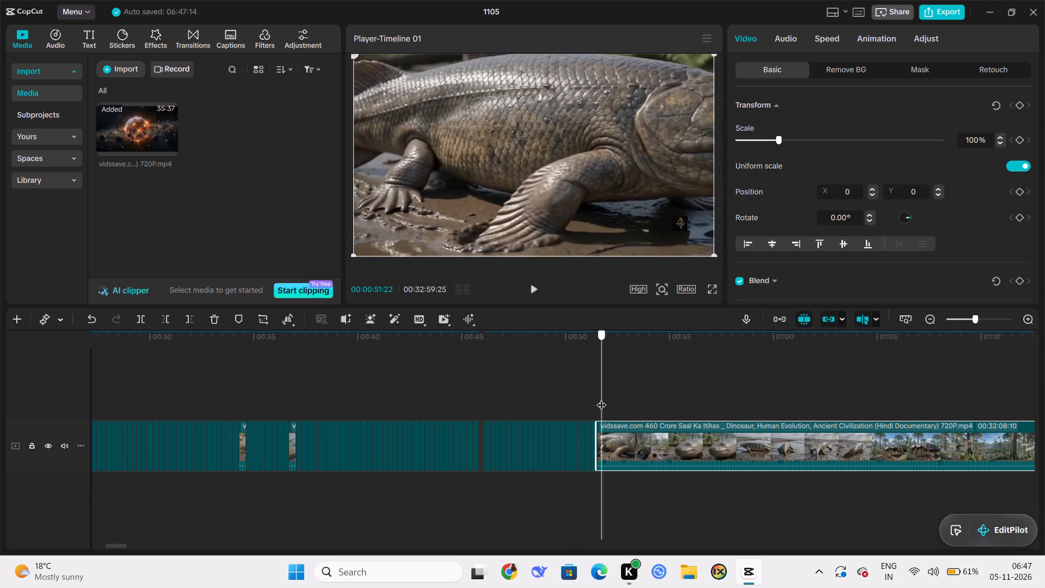
pyautogui.moveTo(601, 398); pyautogui.dragTo(602, 398)
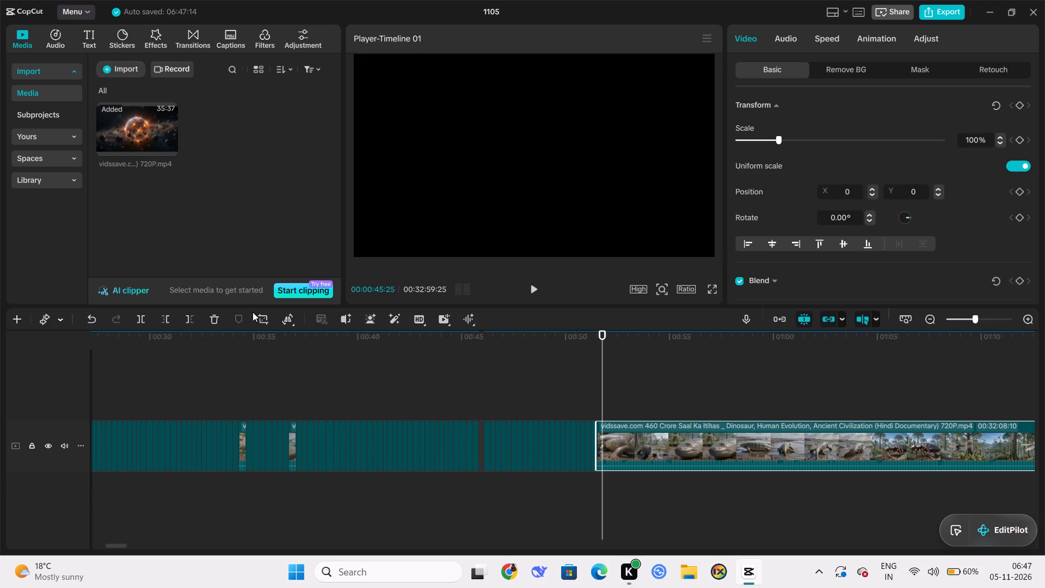
pyautogui.click(139, 316)
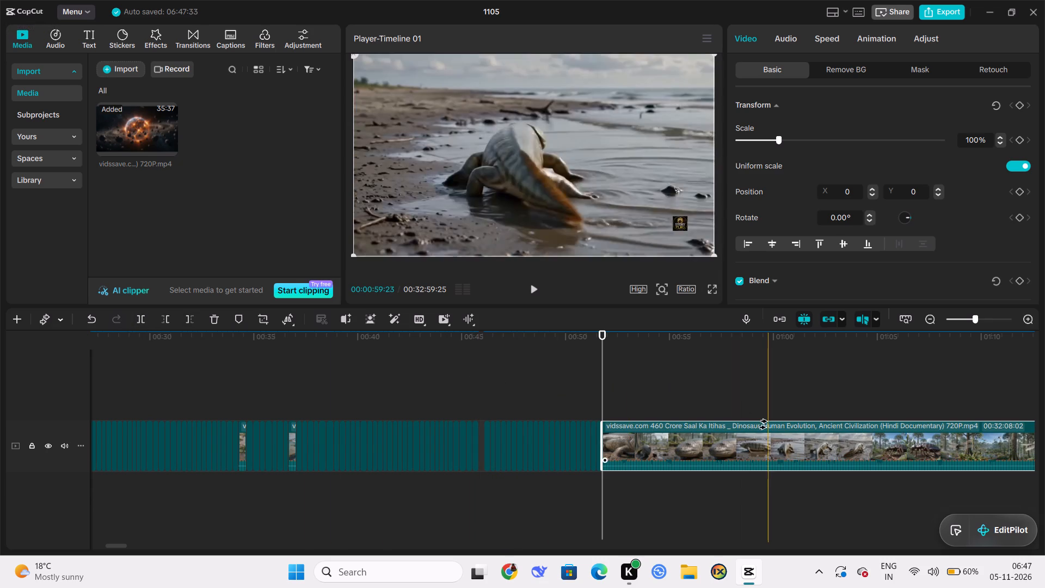
# Split the remaining long documentary clip at 00:00:52:00 and again at 00:00:52:06.
pyautogui.moveTo(601, 401); pyautogui.dragTo(604, 402)
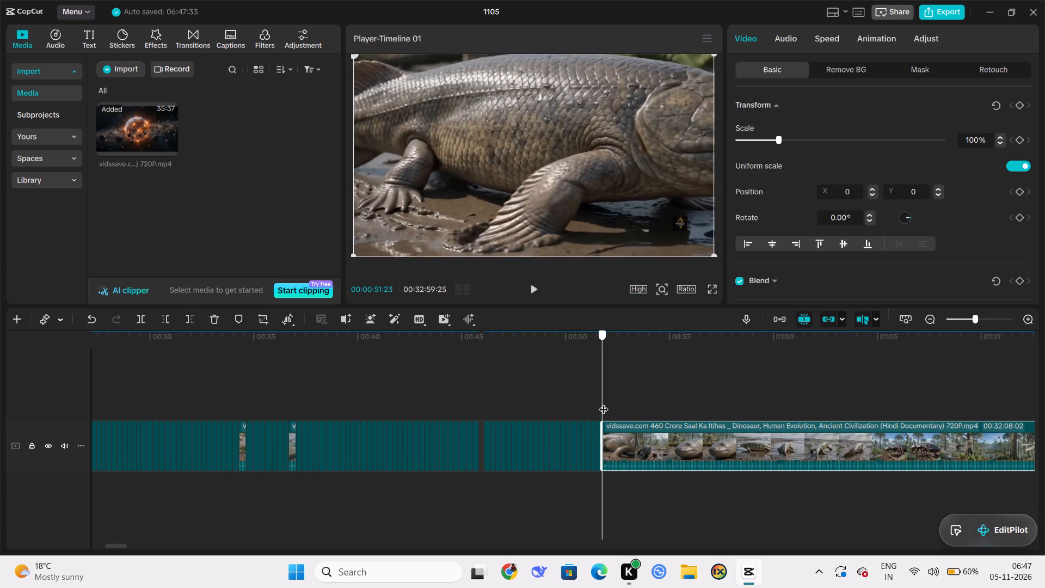
pyautogui.moveTo(604, 402); pyautogui.dragTo(607, 405)
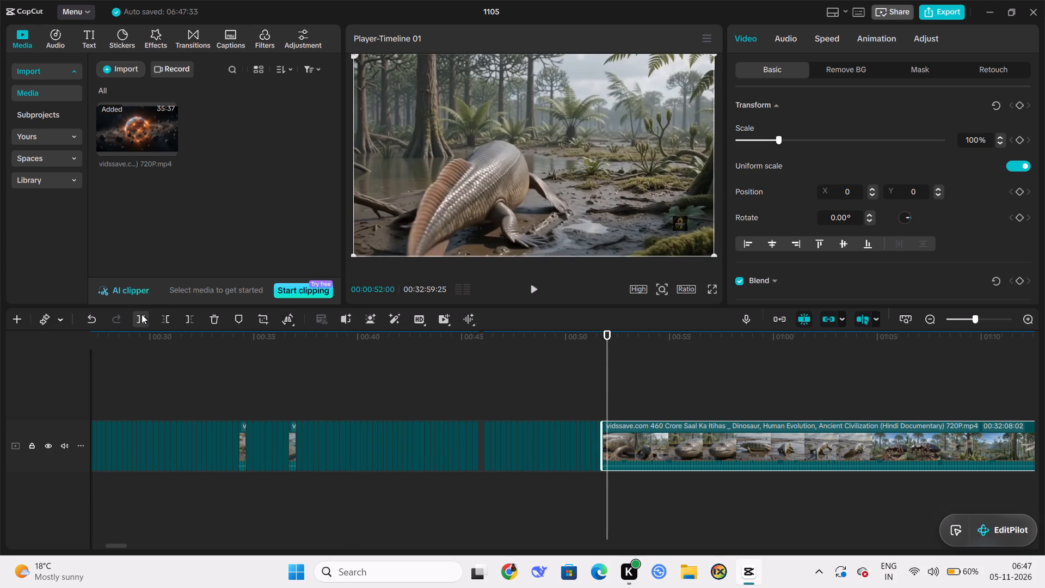
pyautogui.click(142, 314)
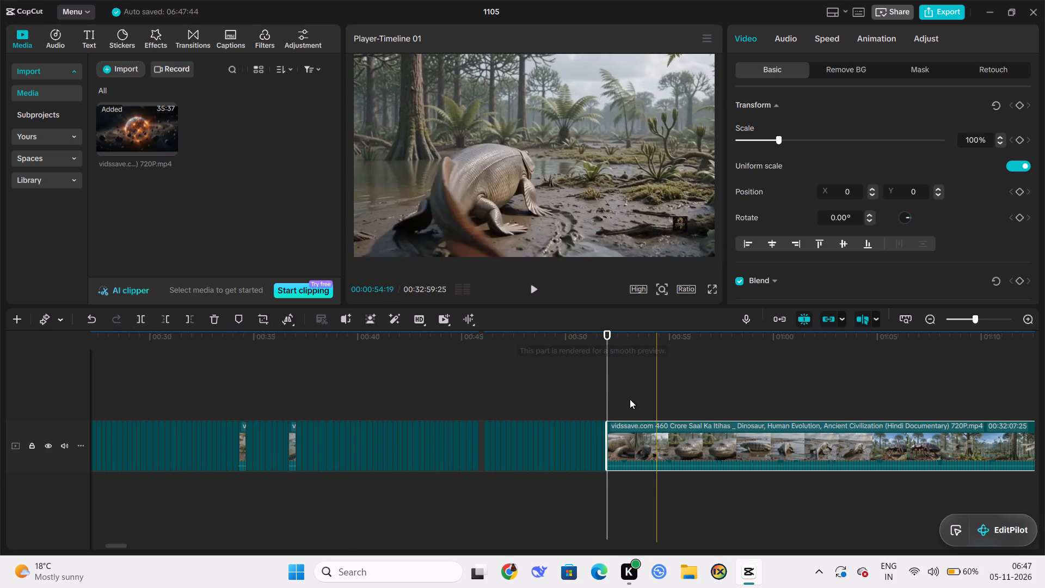
pyautogui.click(608, 393)
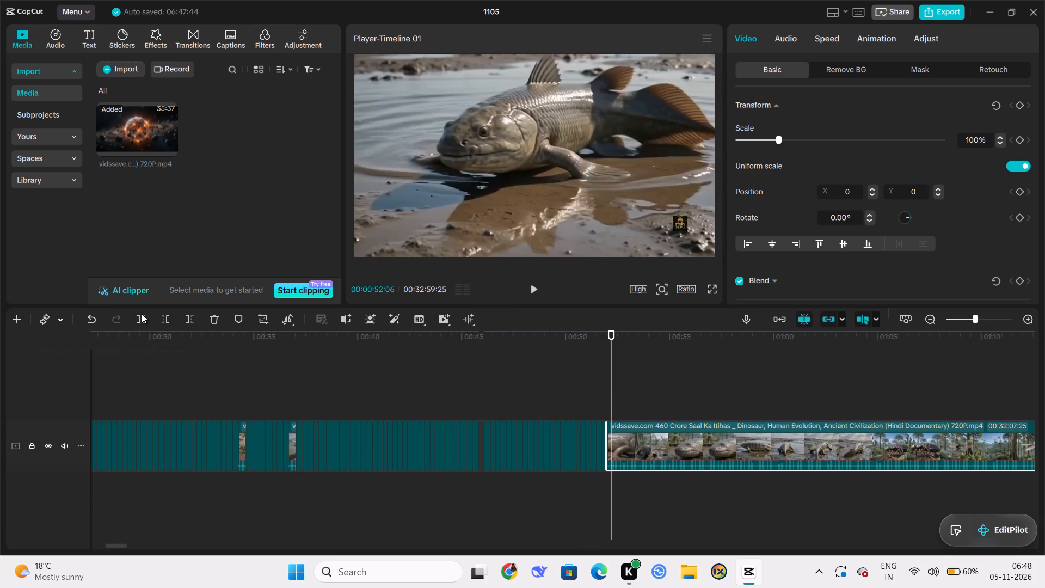
pyautogui.click(142, 314)
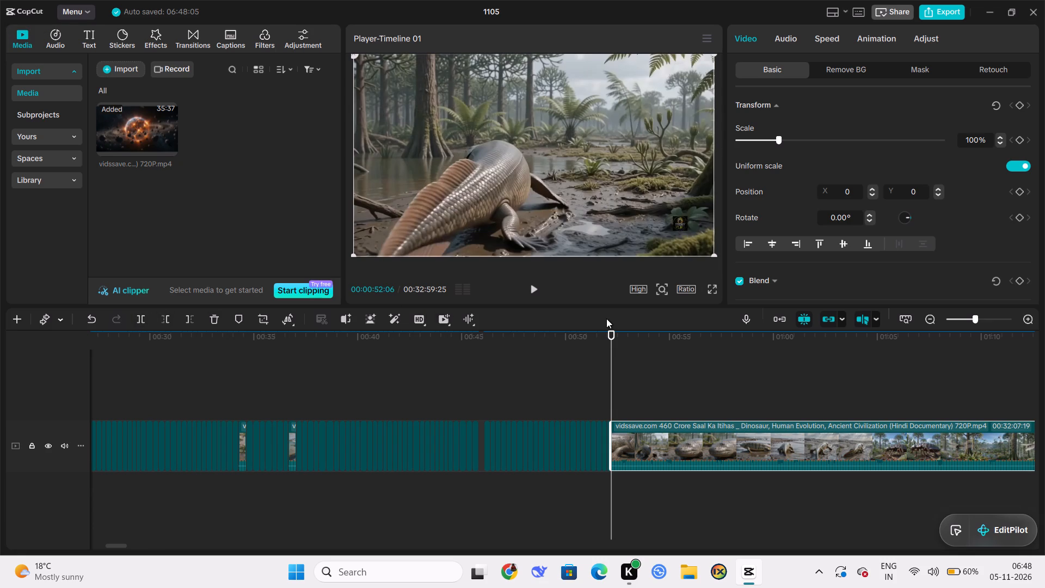
# Split the remaining long documentary clip at 00:00:52:13 and again at about 00:00:52:20.
pyautogui.moveTo(610, 403); pyautogui.dragTo(616, 404)
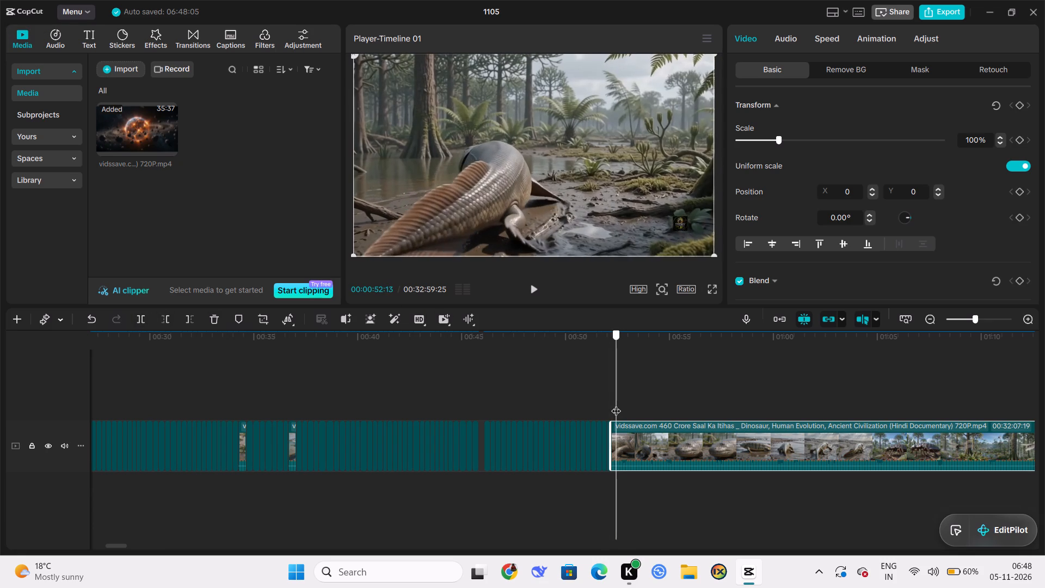
pyautogui.moveTo(616, 404); pyautogui.dragTo(616, 405)
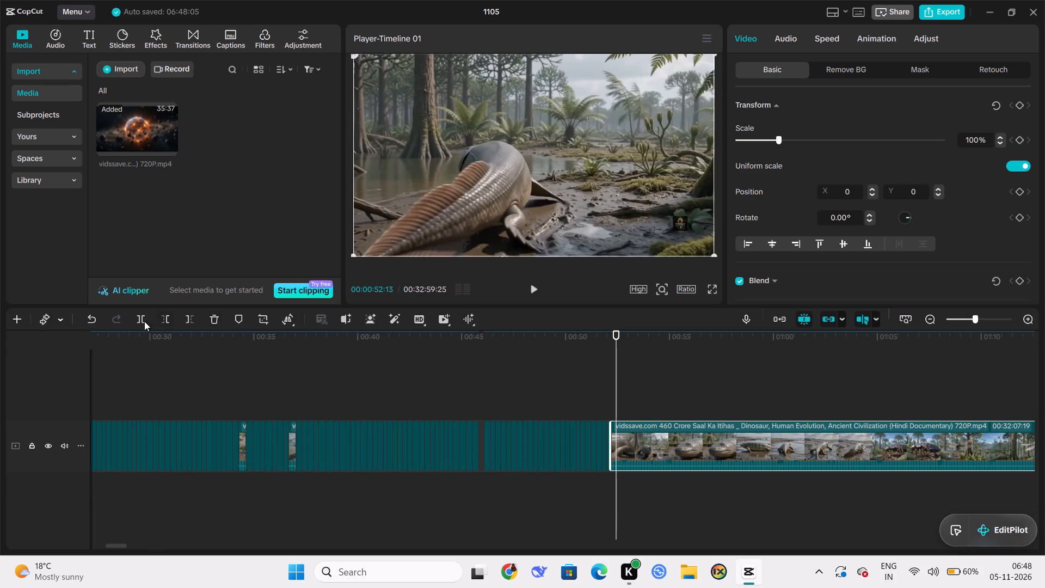
pyautogui.click(140, 318)
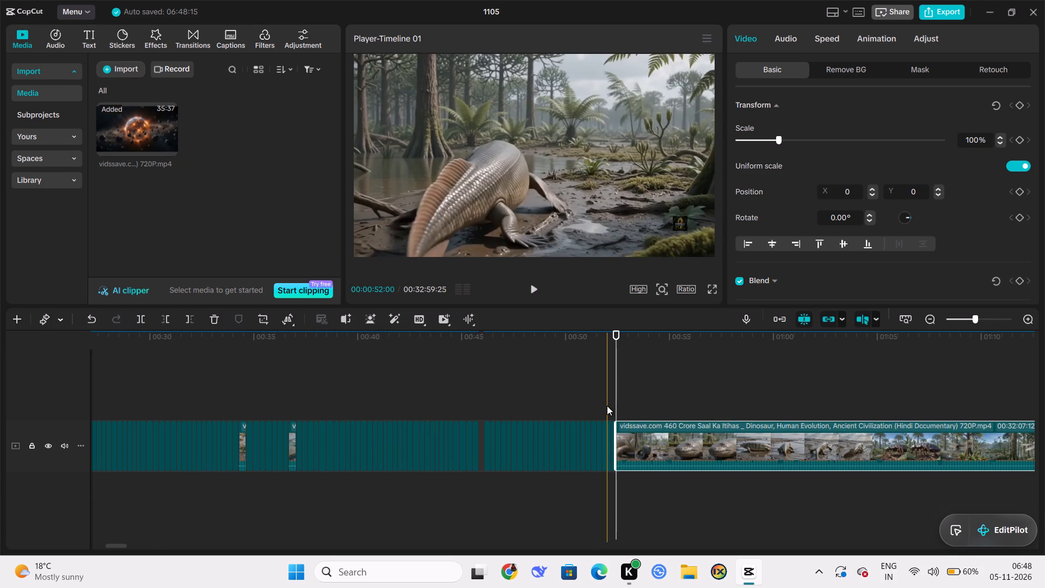
pyautogui.moveTo(616, 400); pyautogui.dragTo(621, 403)
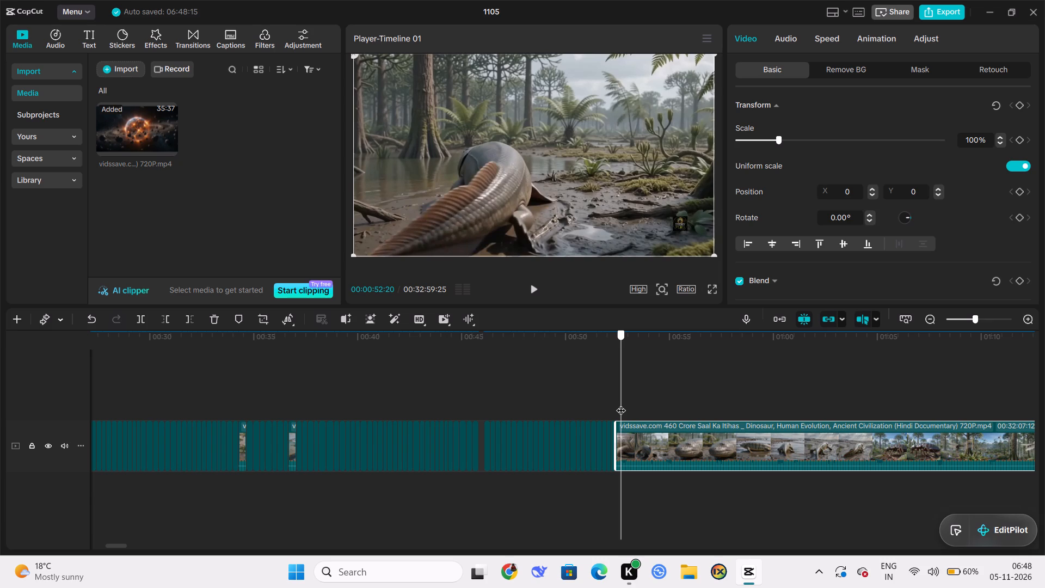
pyautogui.moveTo(621, 403); pyautogui.dragTo(622, 403)
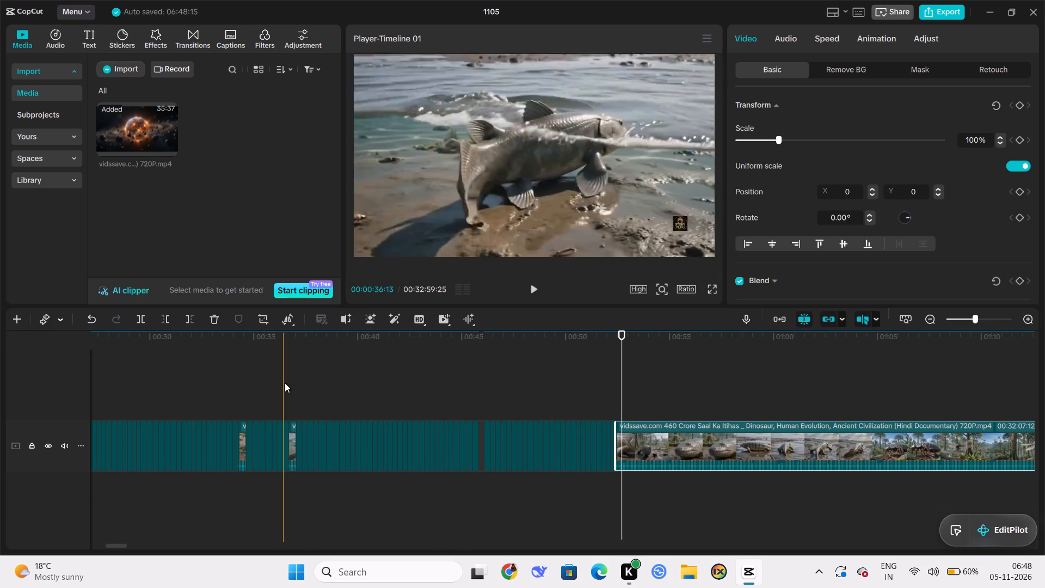
pyautogui.click(144, 320)
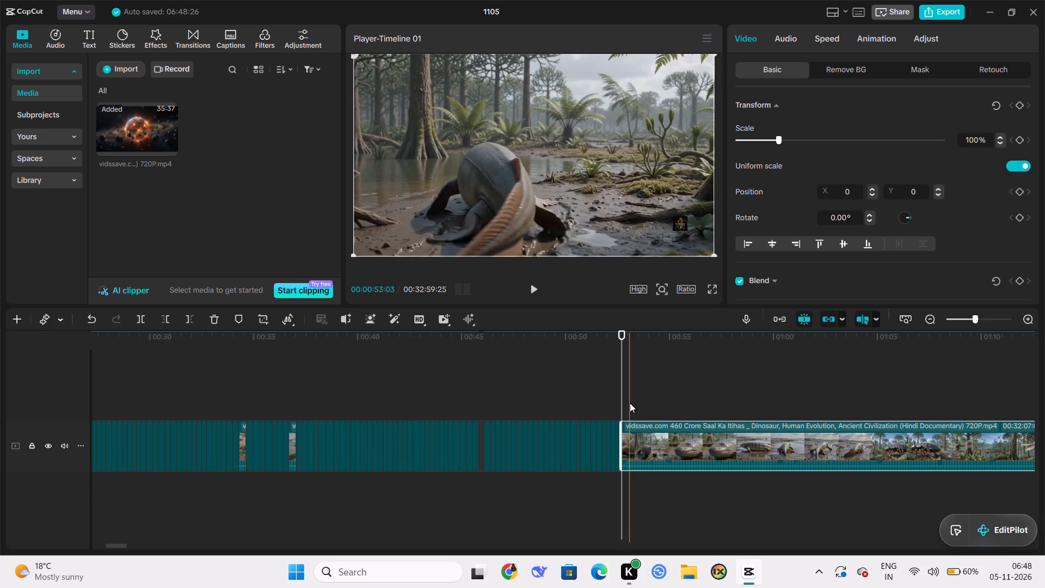
# Split the remaining long documentary clip at 00:00:52:28 and again at 00:00:53:05.
pyautogui.moveTo(622, 402); pyautogui.dragTo(626, 405)
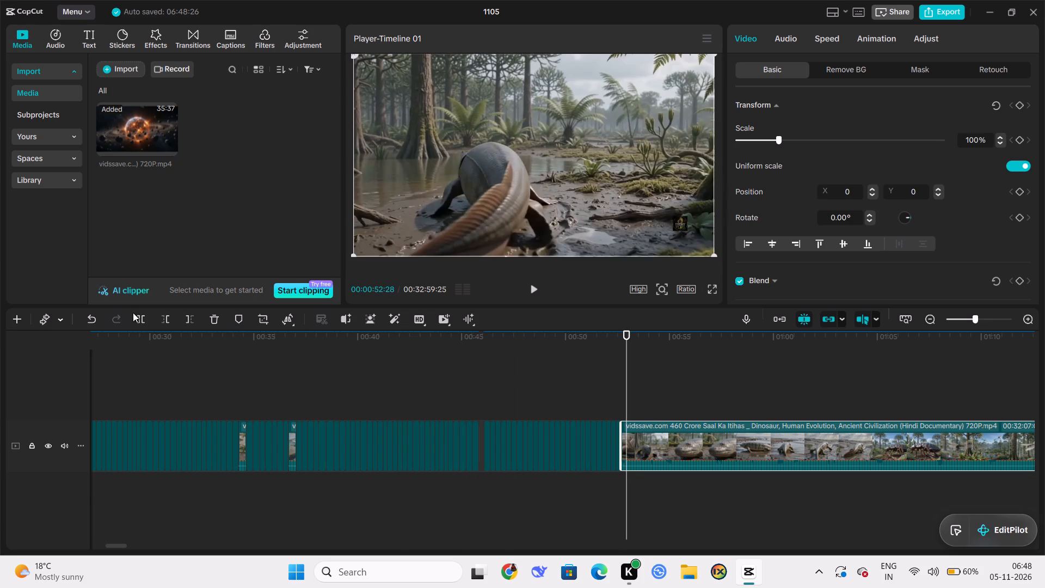
pyautogui.click(137, 314)
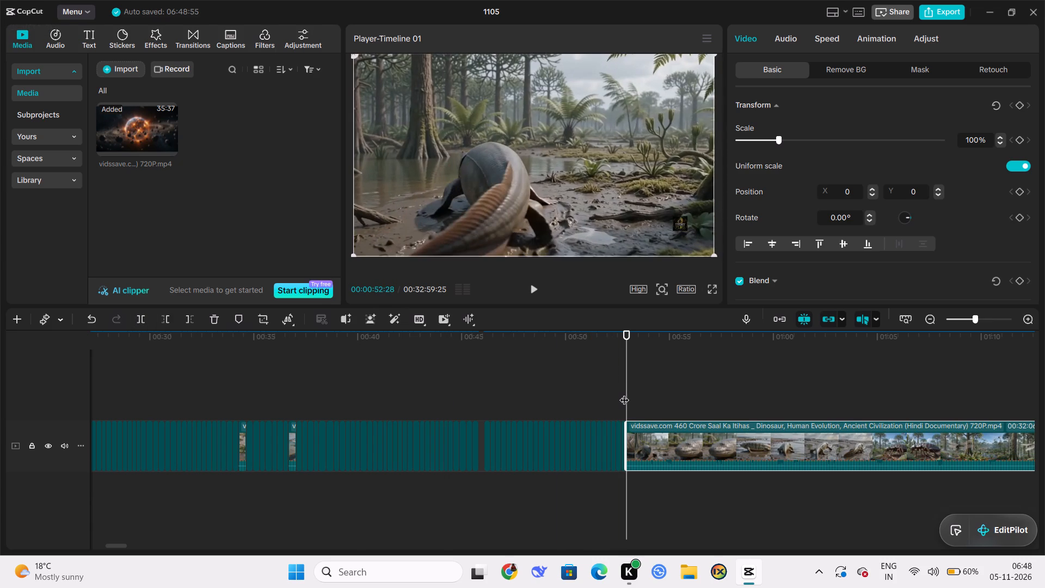
pyautogui.moveTo(626, 396); pyautogui.dragTo(631, 400)
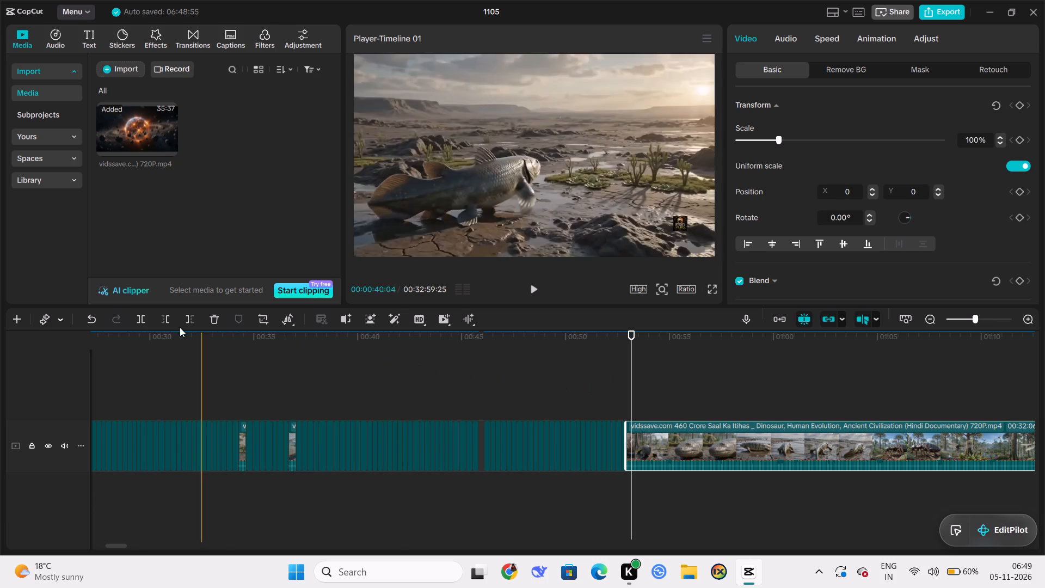
pyautogui.click(144, 314)
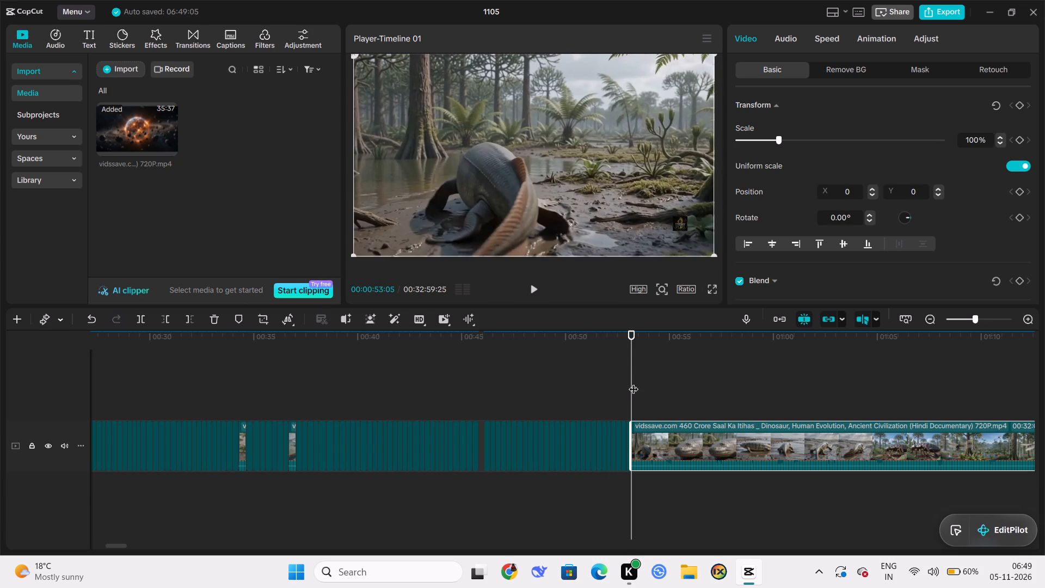
# Split the remaining long documentary clip at 00:00:53:17 and again at 00:00:53:25.
pyautogui.moveTo(632, 387); pyautogui.dragTo(640, 400)
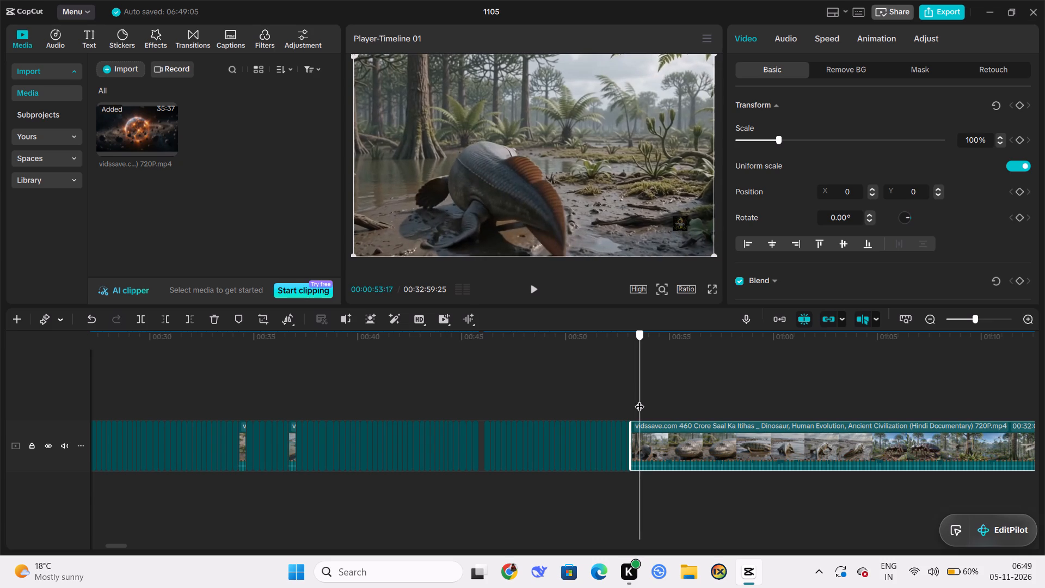
pyautogui.moveTo(640, 400); pyautogui.dragTo(640, 401)
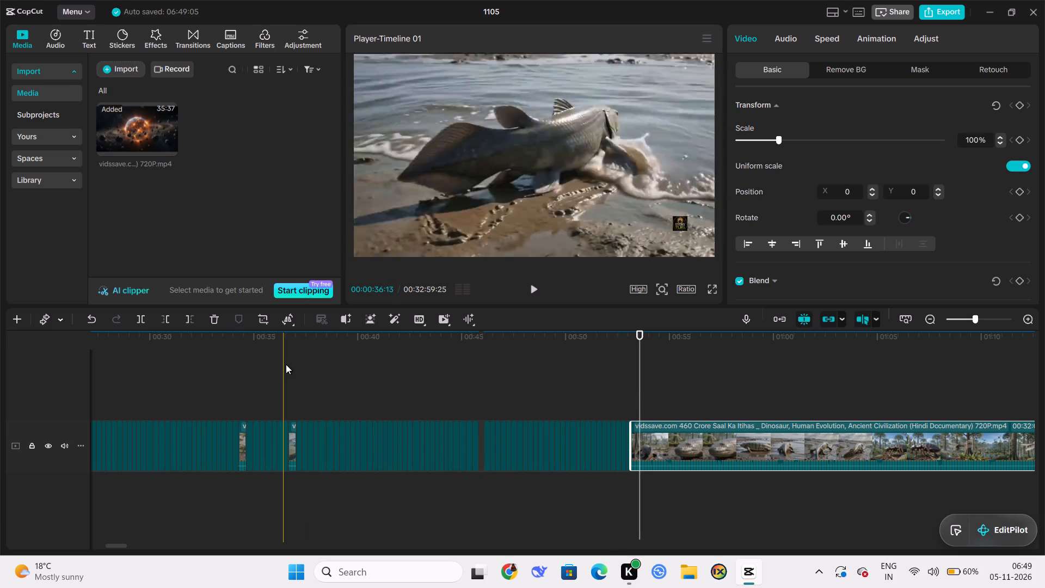
pyautogui.click(136, 317)
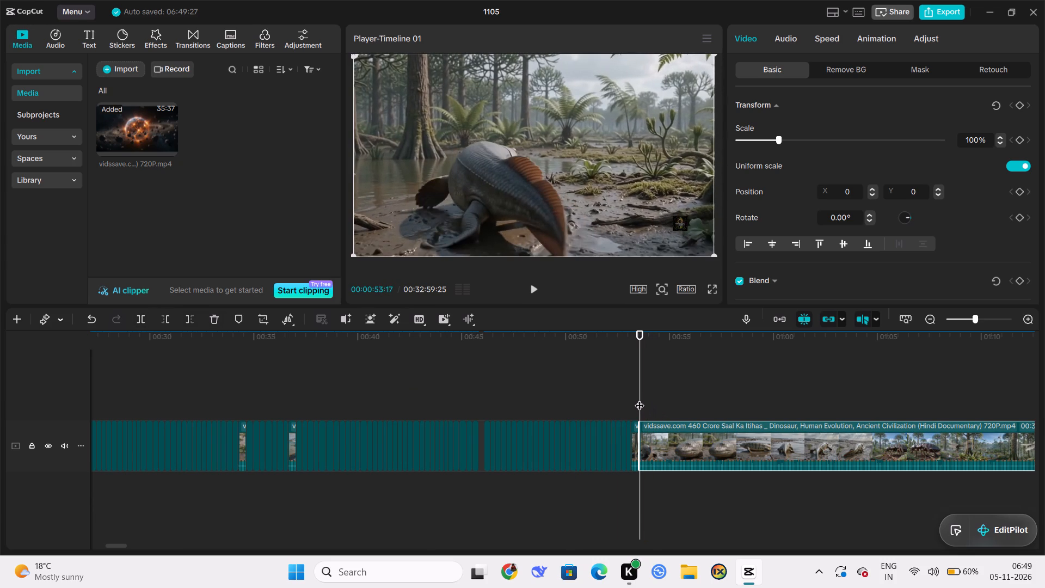
pyautogui.moveTo(640, 399); pyautogui.dragTo(646, 403)
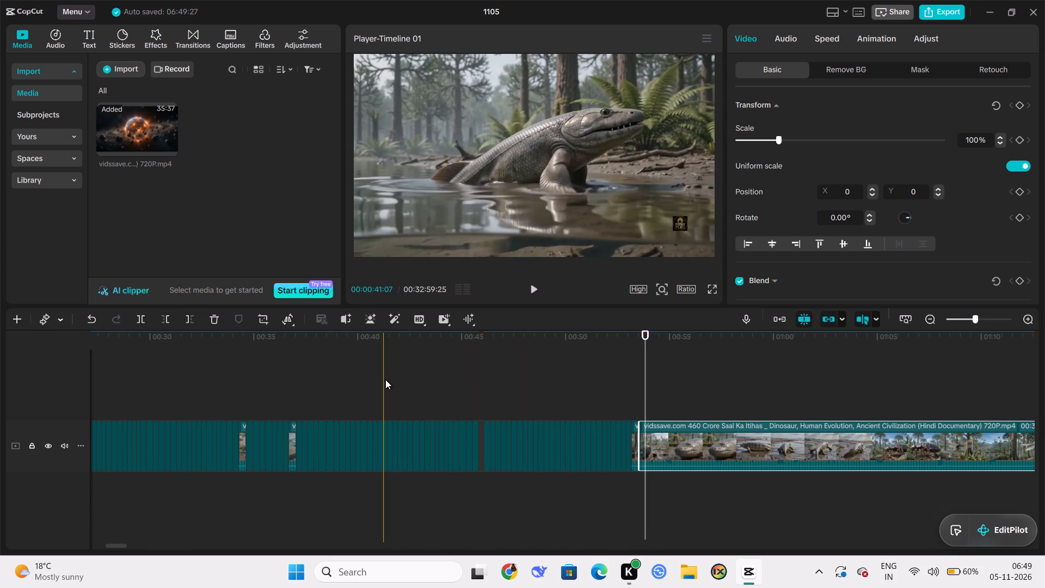
pyautogui.click(143, 320)
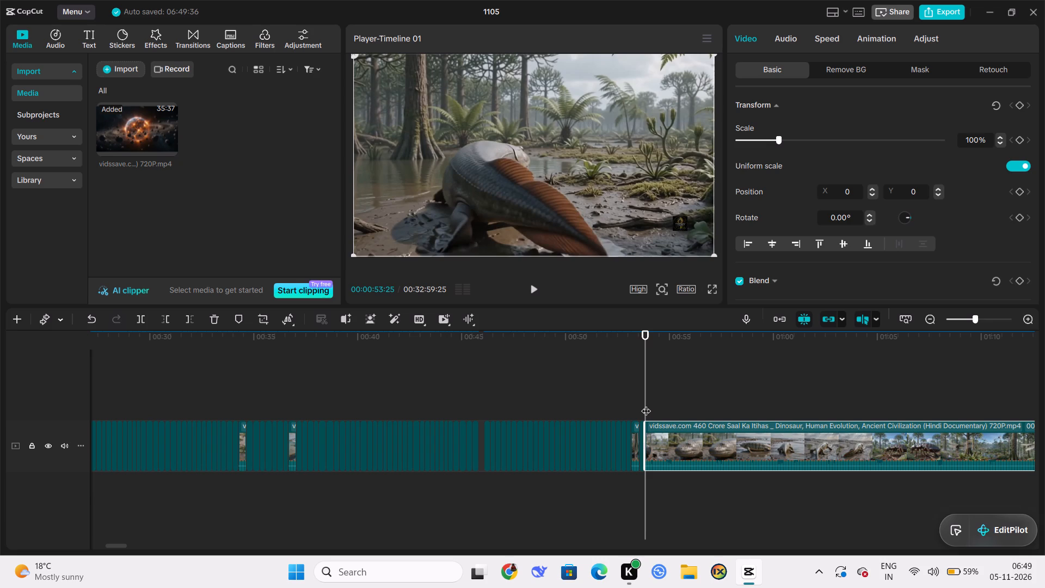
# Split the remaining long documentary clip at 00:00:54:01.
pyautogui.click(646, 404)
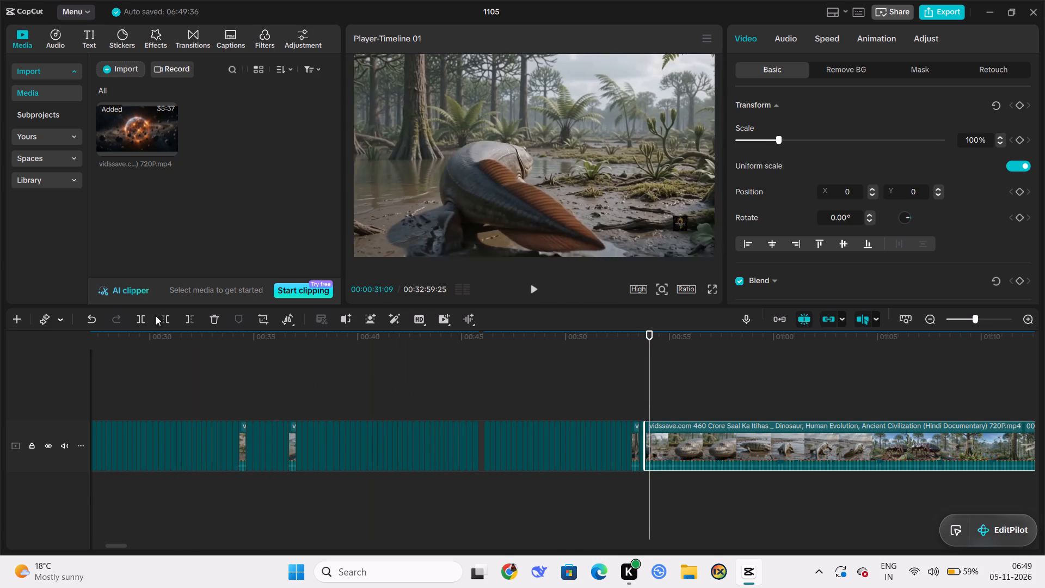
pyautogui.click(144, 317)
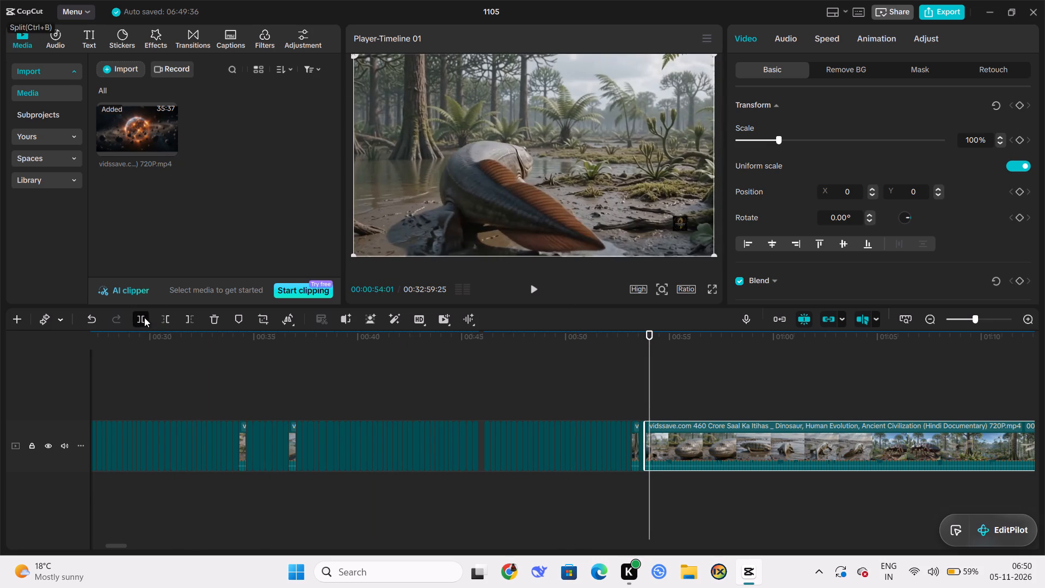
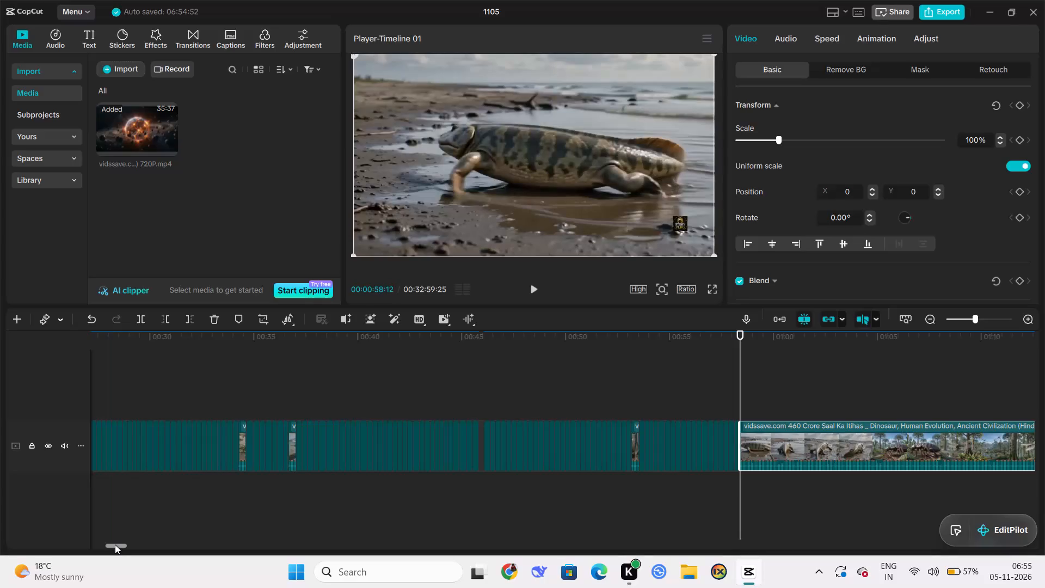
# Scrub through the short cut clips up to the start of the remaining long documentary clip to review the cuts.
pyautogui.moveTo(115, 544); pyautogui.dragTo(120, 544)
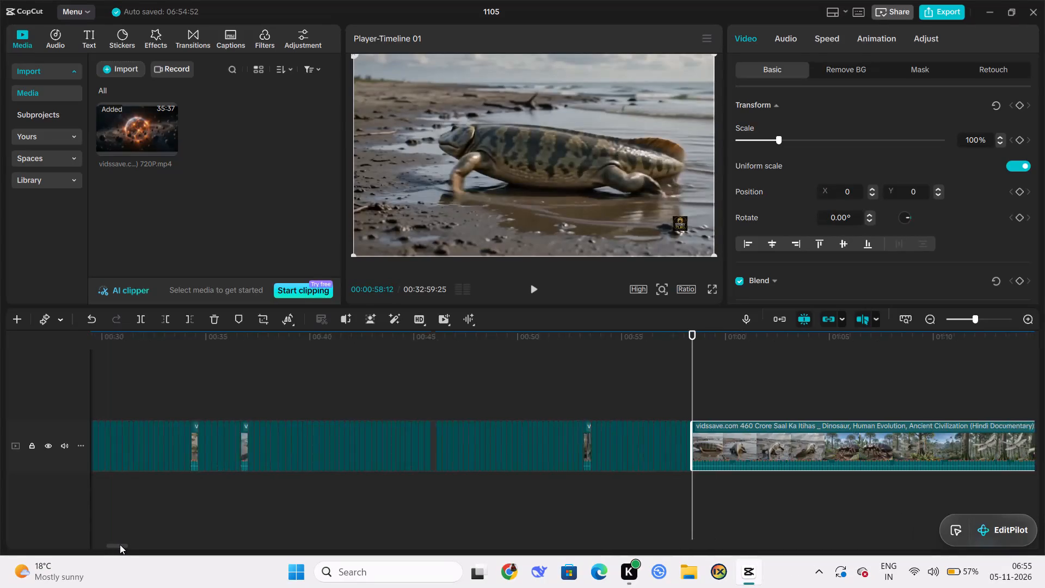
pyautogui.moveTo(120, 544); pyautogui.dragTo(125, 544)
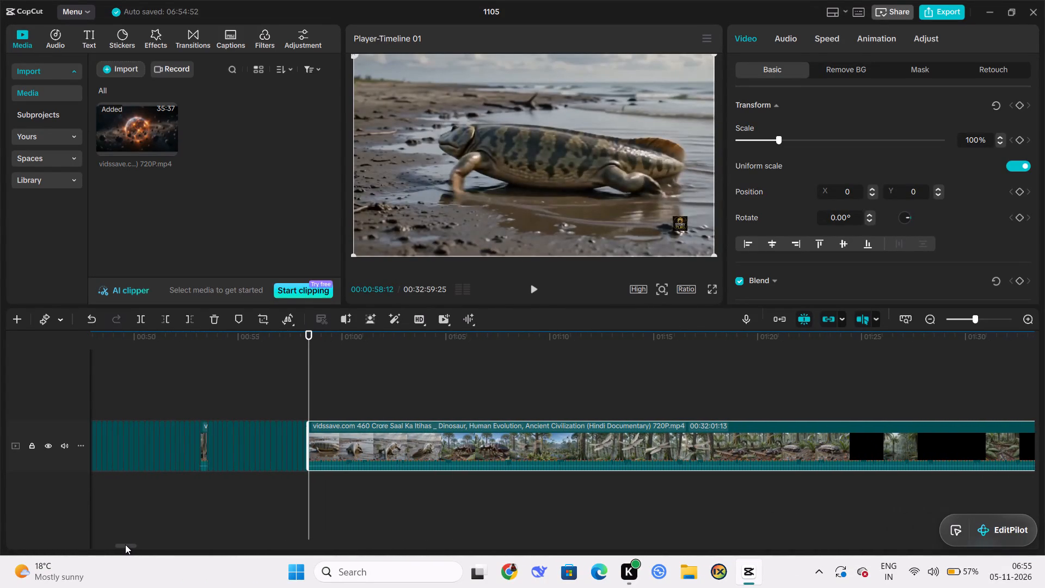
pyautogui.moveTo(125, 544); pyautogui.dragTo(128, 544)
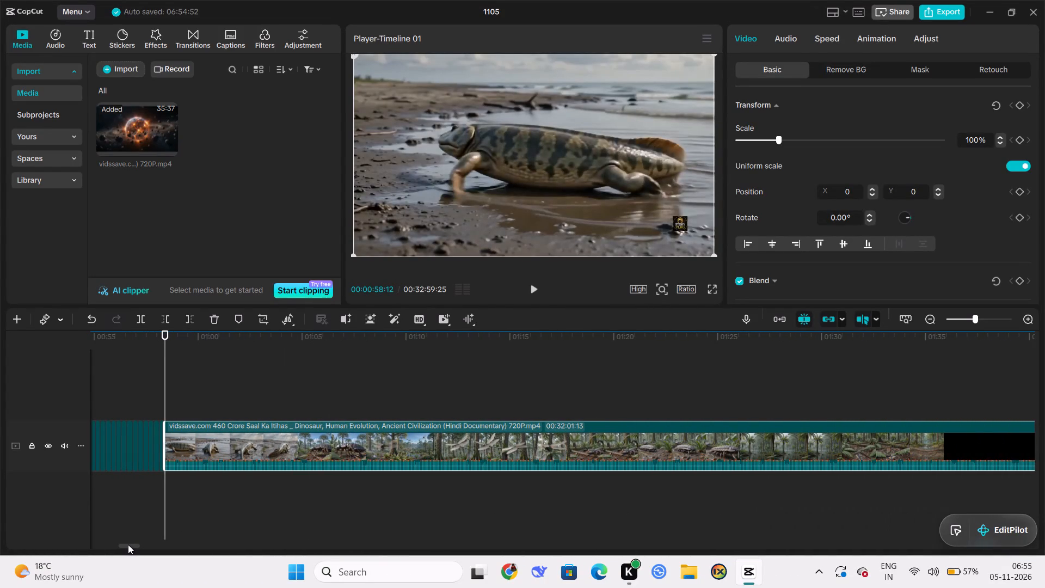
pyautogui.moveTo(128, 544); pyautogui.dragTo(129, 544)
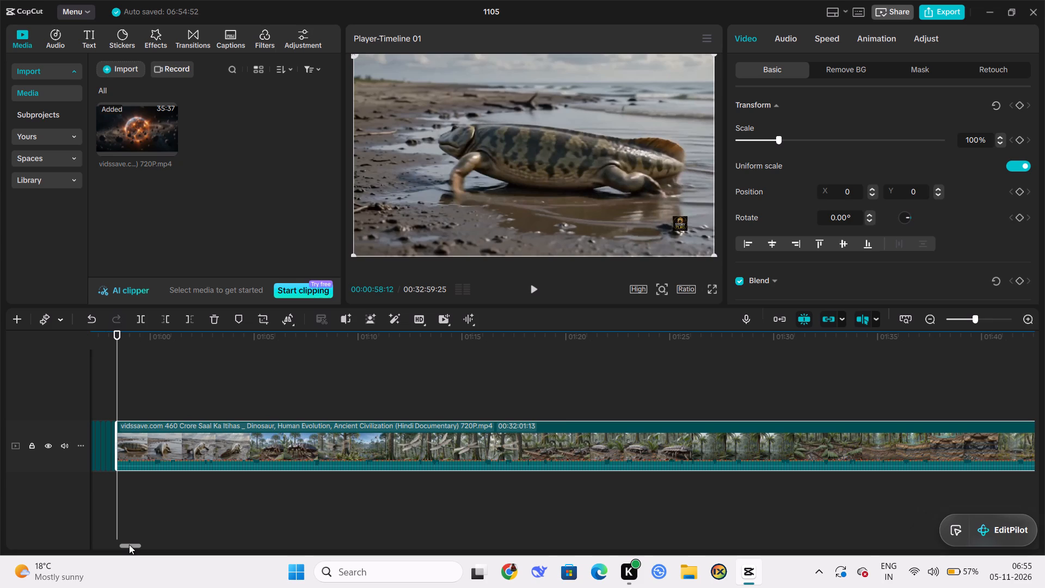
pyautogui.click(123, 408)
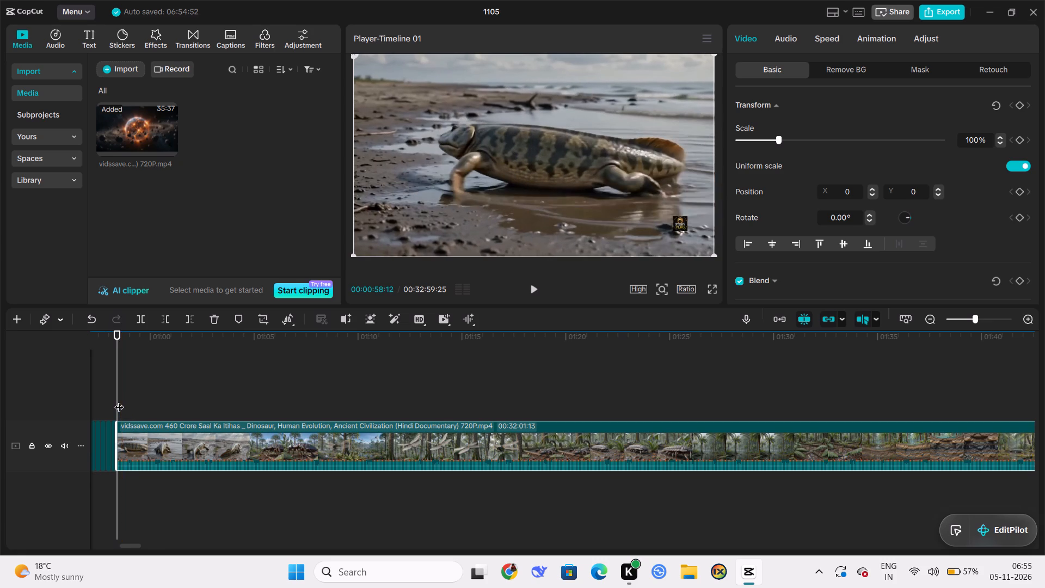
pyautogui.click(117, 399)
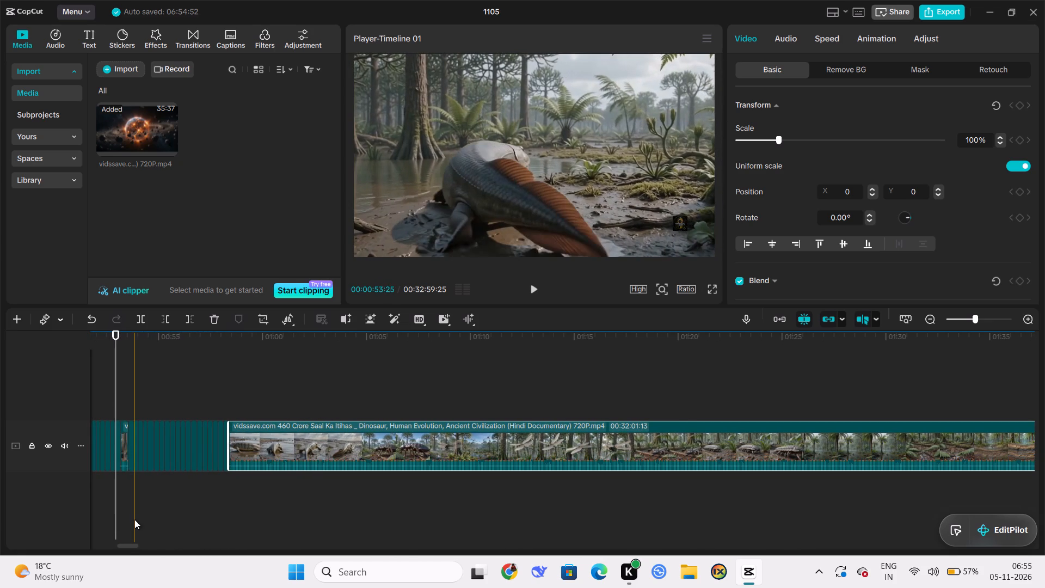
pyautogui.click(128, 543)
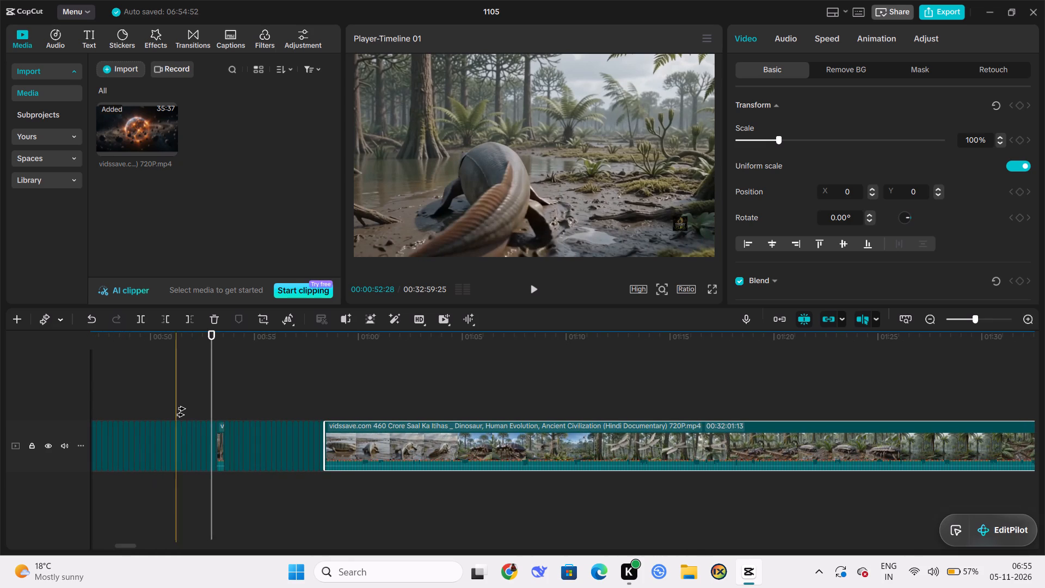
pyautogui.moveTo(213, 396); pyautogui.dragTo(304, 396)
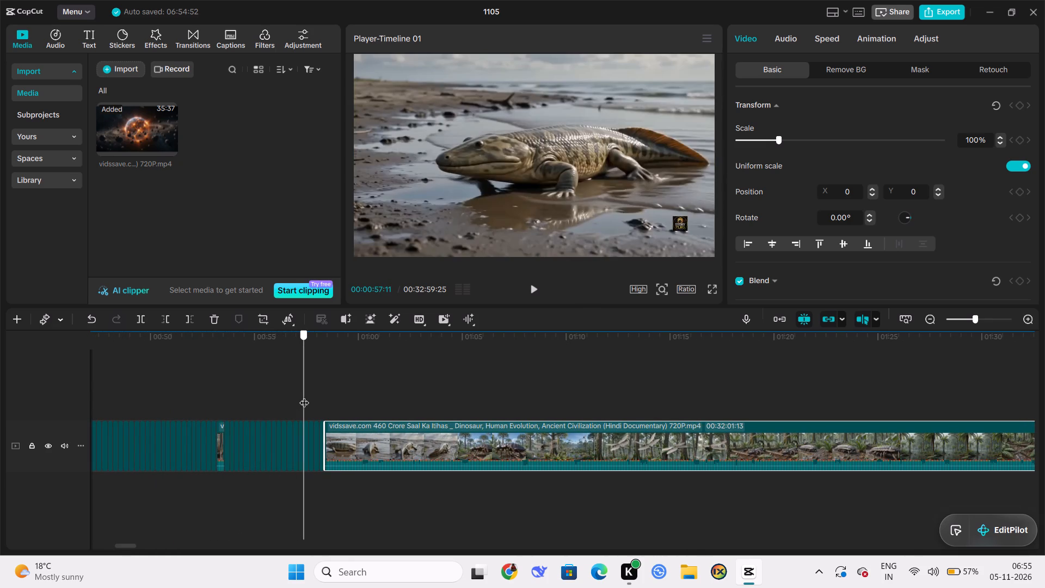
pyautogui.moveTo(304, 396); pyautogui.dragTo(317, 394)
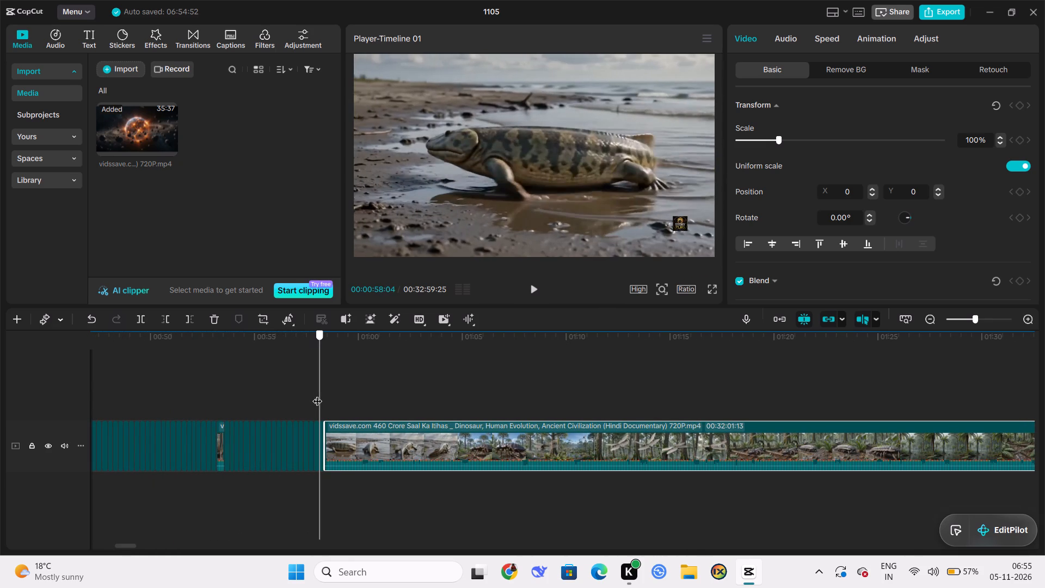
pyautogui.moveTo(317, 394); pyautogui.dragTo(323, 393)
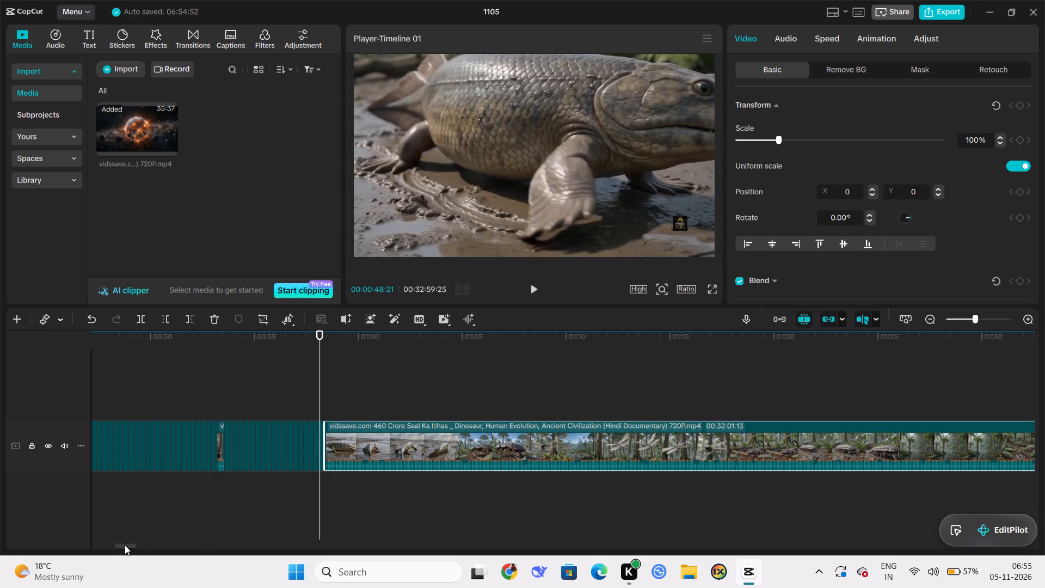
pyautogui.moveTo(125, 545); pyautogui.dragTo(126, 545)
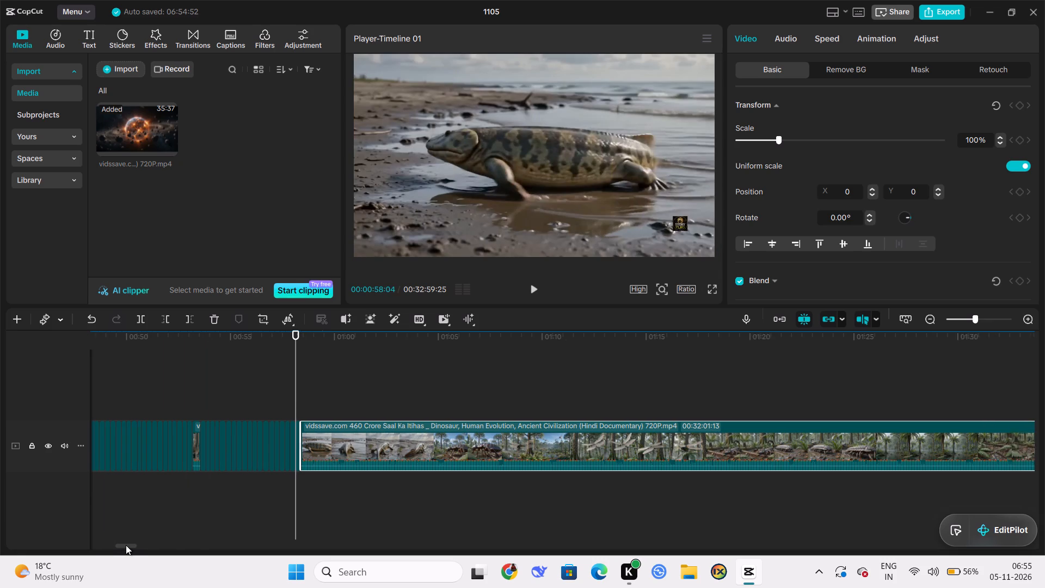
pyautogui.moveTo(126, 545); pyautogui.dragTo(130, 546)
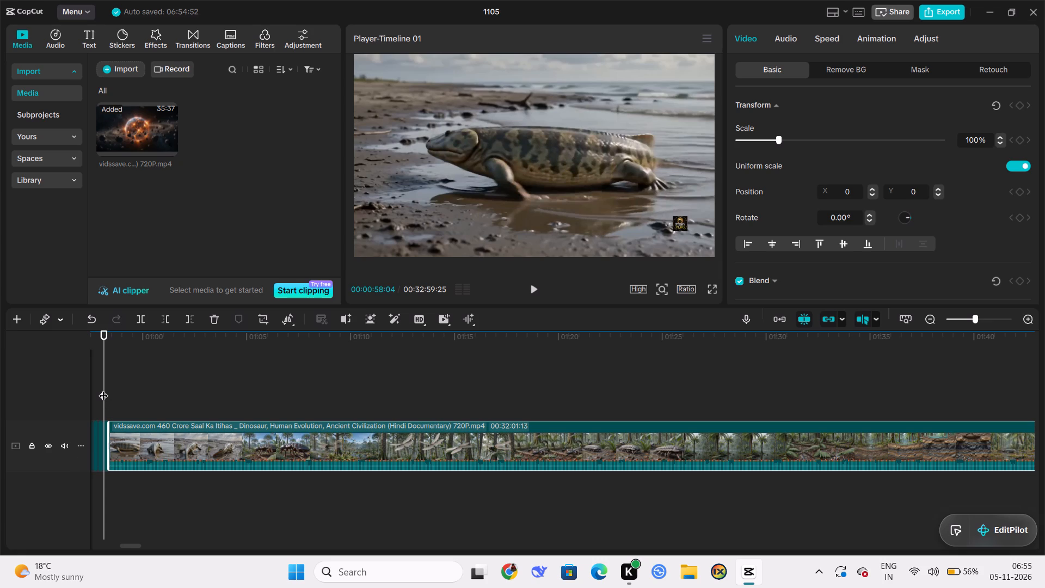
pyautogui.moveTo(103, 389); pyautogui.dragTo(86, 390)
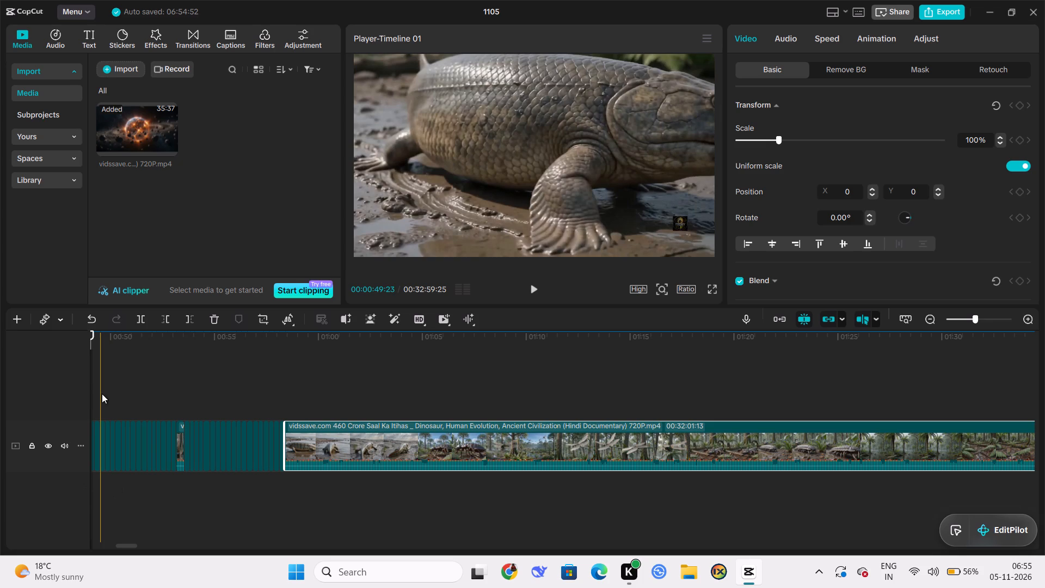
pyautogui.moveTo(89, 387); pyautogui.dragTo(131, 401)
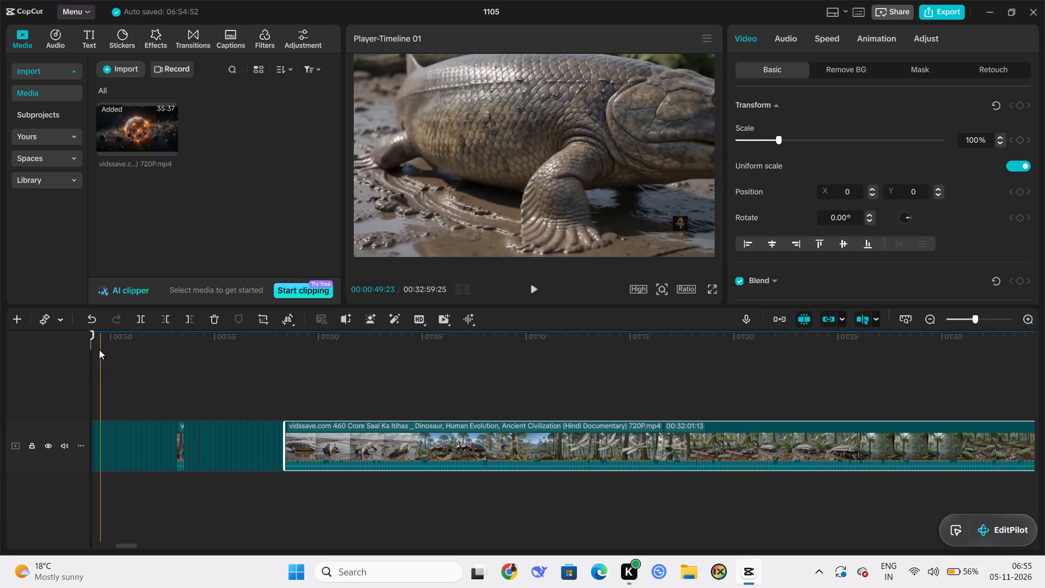
pyautogui.moveTo(90, 345); pyautogui.dragTo(125, 348)
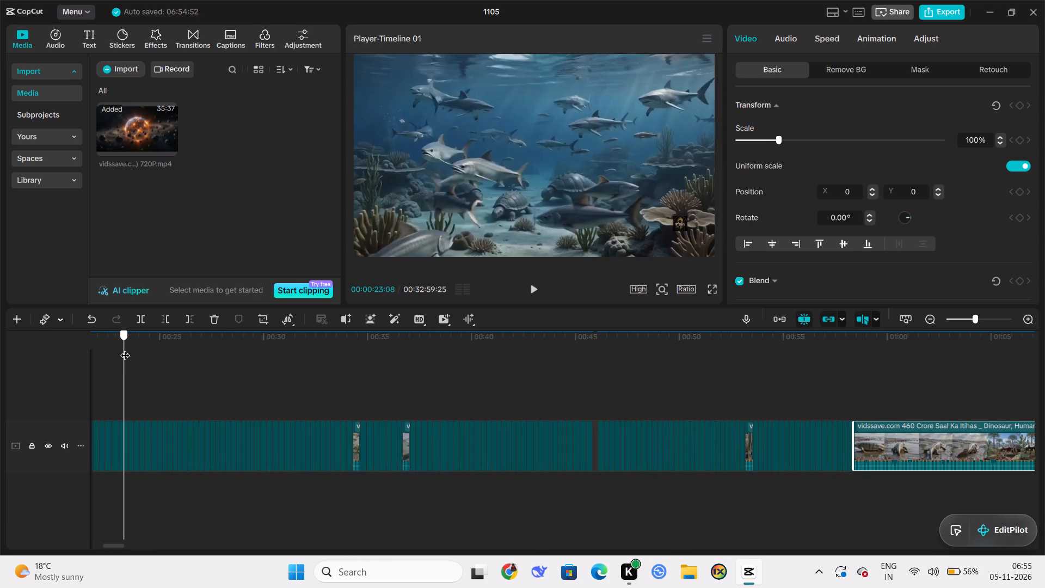
pyautogui.moveTo(126, 400); pyautogui.dragTo(224, 410)
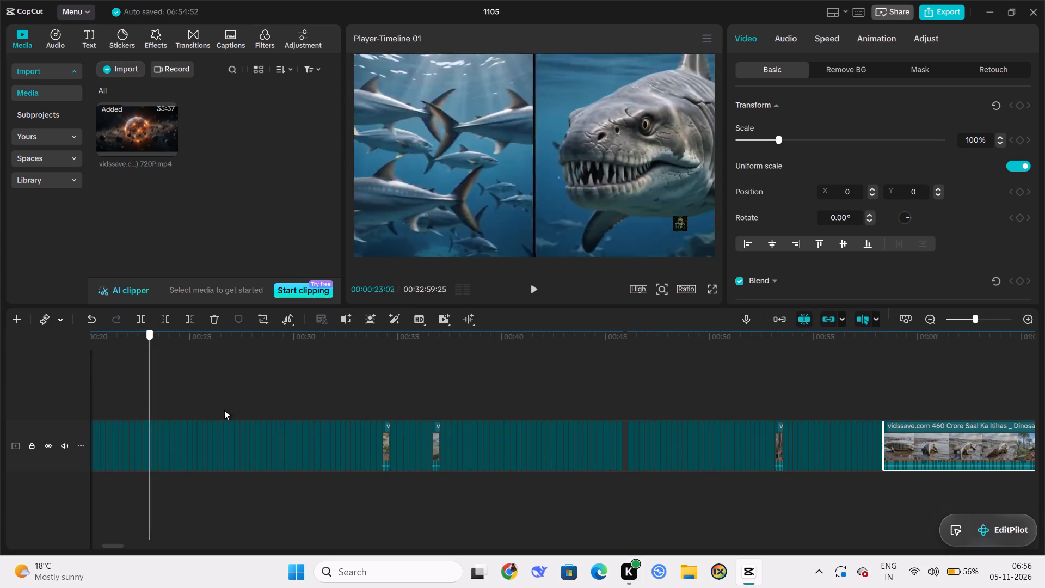
pyautogui.moveTo(224, 410); pyautogui.dragTo(434, 403)
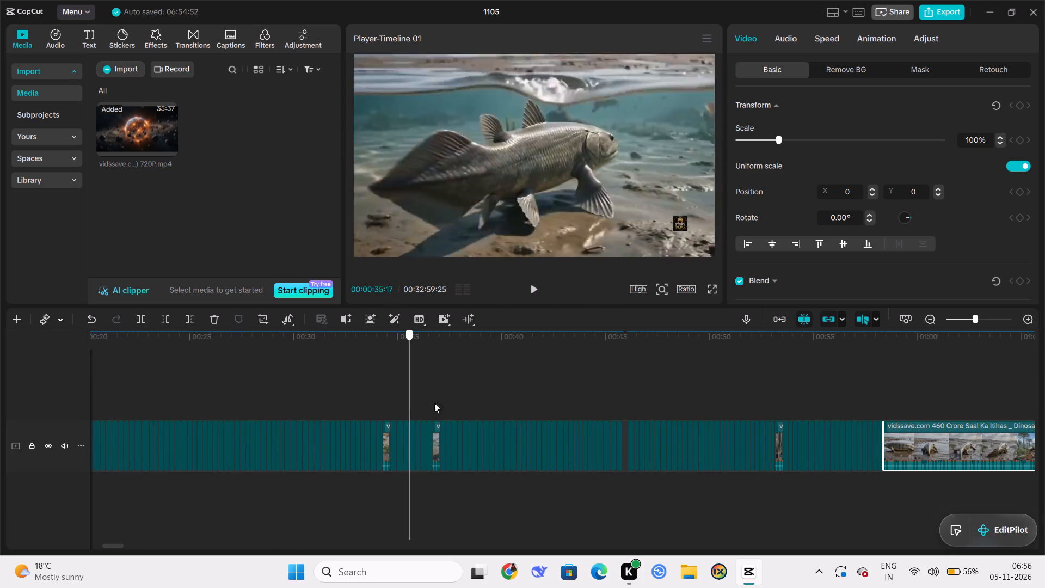
pyautogui.moveTo(434, 403); pyautogui.dragTo(668, 403)
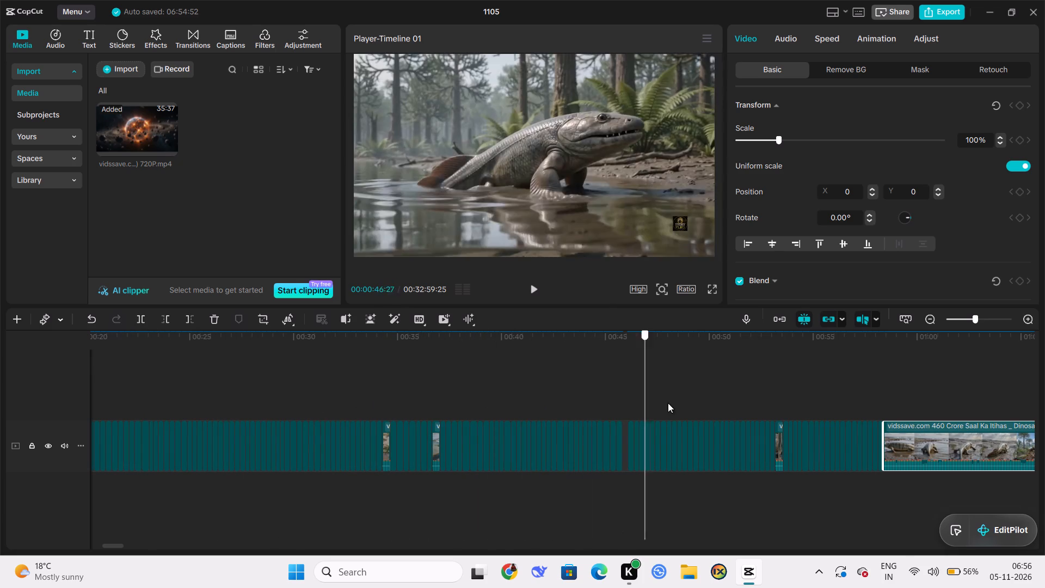
pyautogui.moveTo(668, 403); pyautogui.dragTo(872, 403)
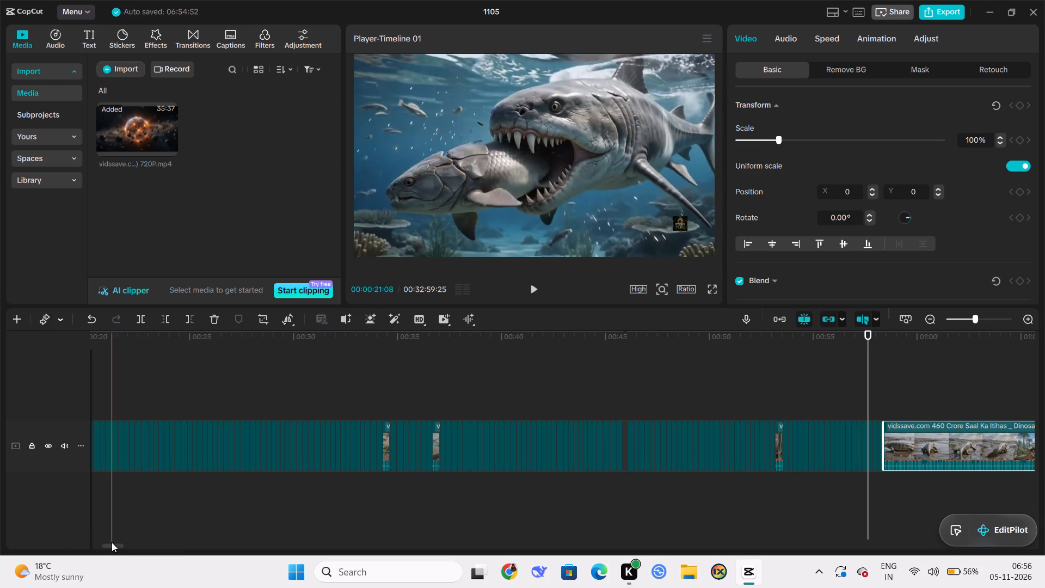
pyautogui.moveTo(114, 543); pyautogui.dragTo(128, 547)
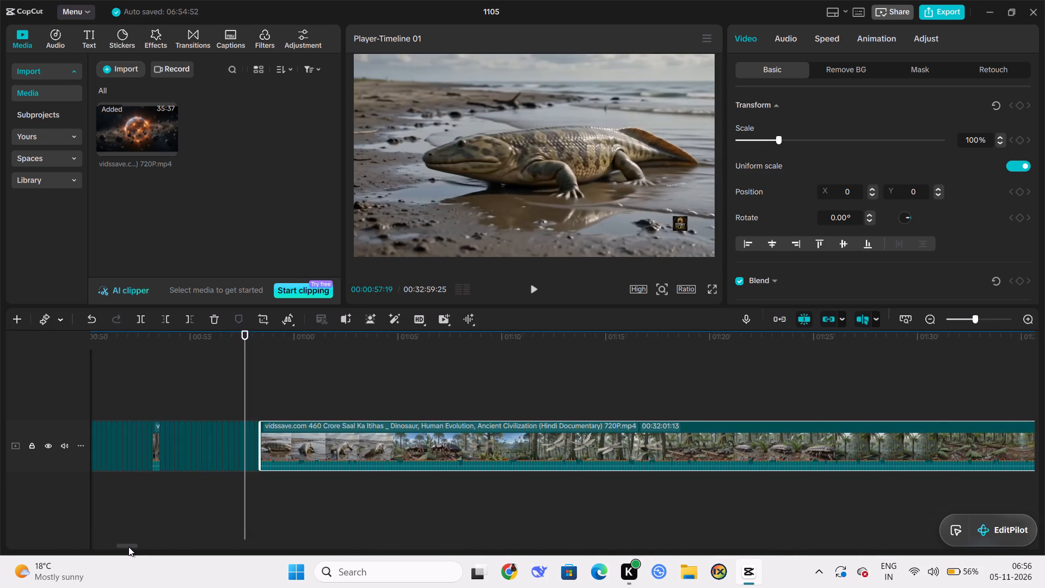
pyautogui.moveTo(128, 547); pyautogui.dragTo(139, 547)
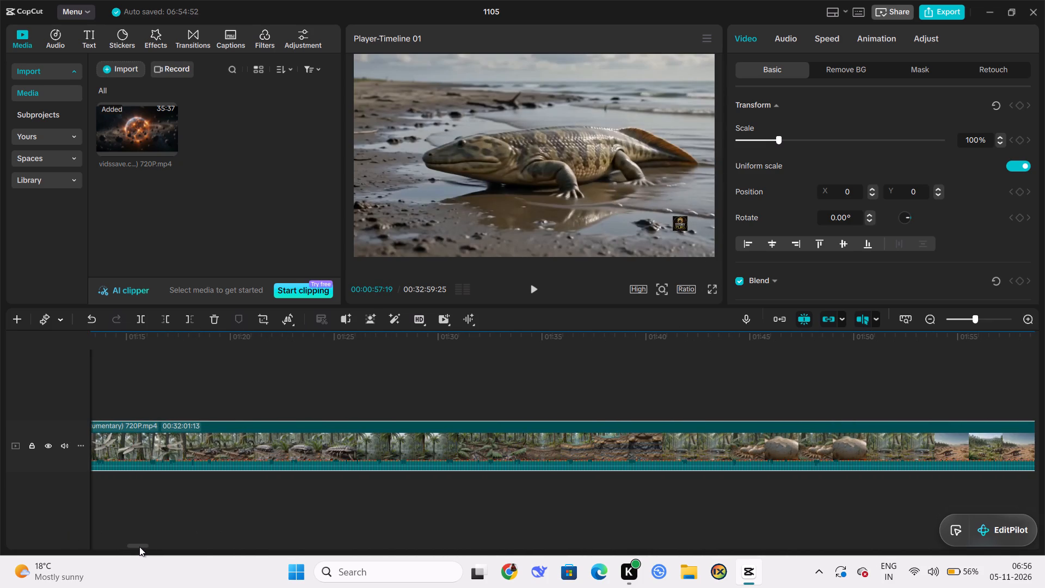
pyautogui.moveTo(139, 547); pyautogui.dragTo(137, 546)
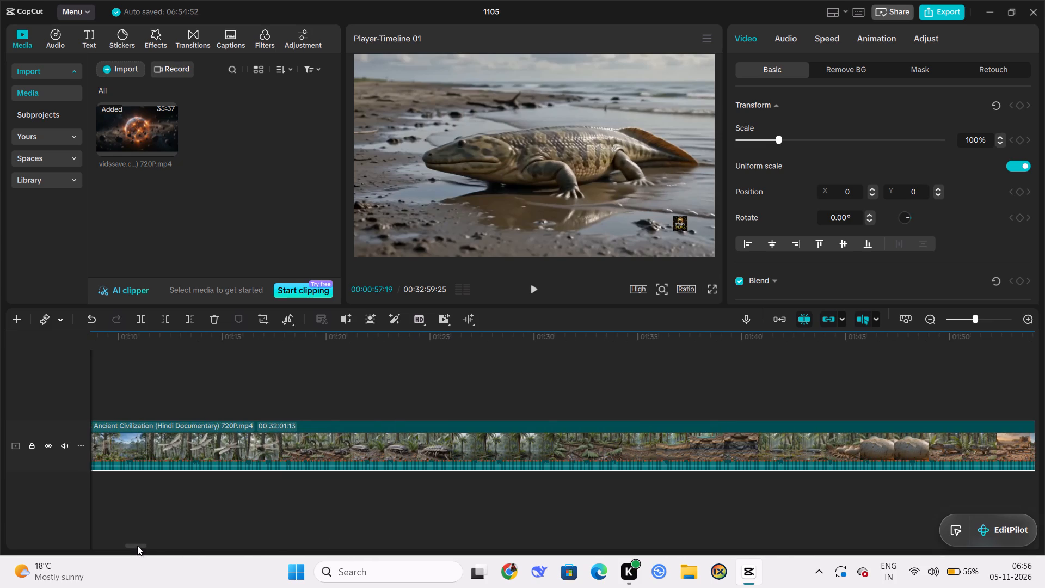
pyautogui.moveTo(137, 546); pyautogui.dragTo(131, 543)
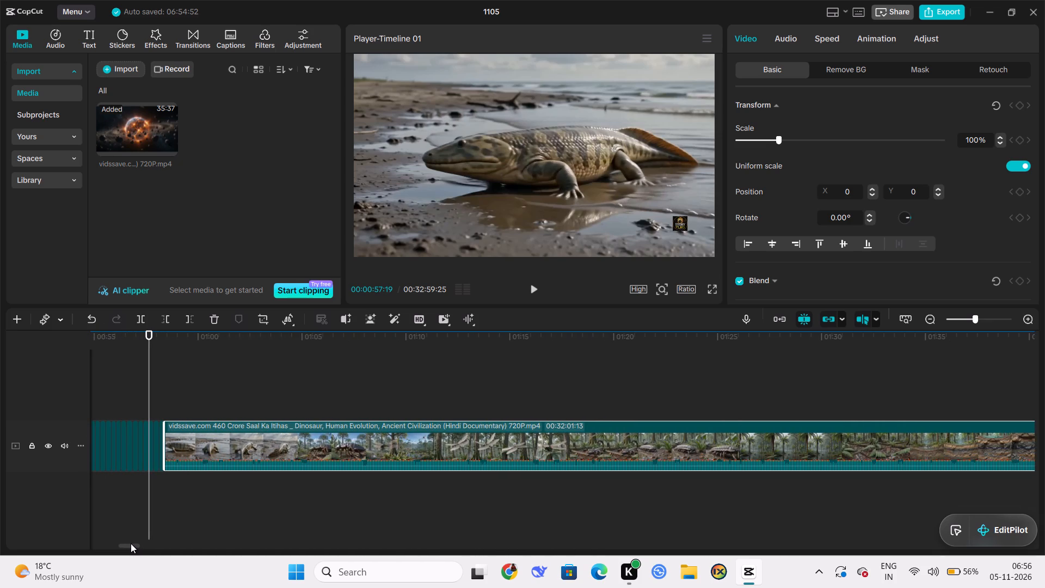
pyautogui.moveTo(131, 543); pyautogui.dragTo(131, 543)
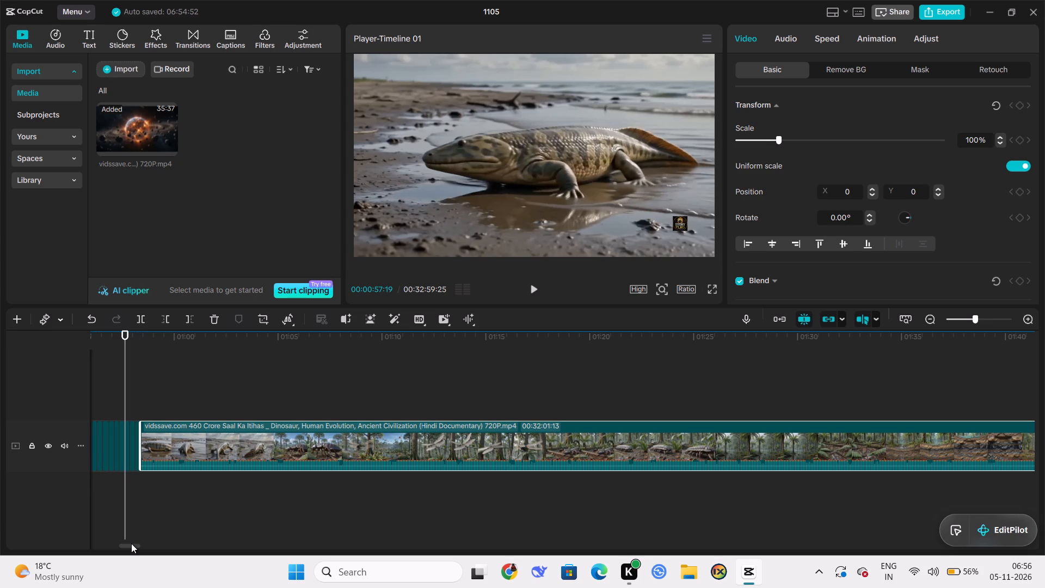
# Split the remaining long documentary clip at 00:00:58:24.
pyautogui.click(145, 406)
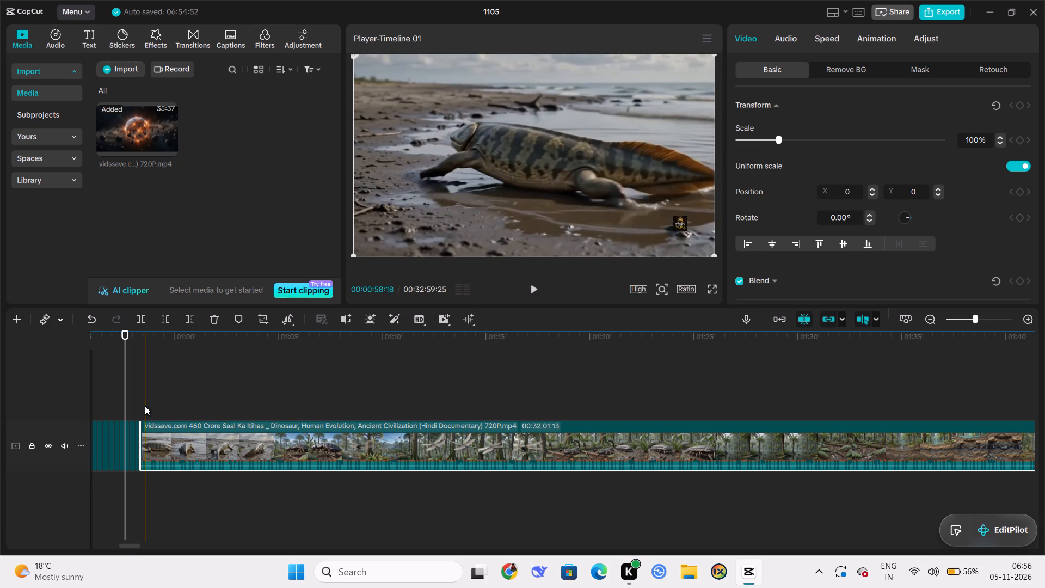
pyautogui.moveTo(126, 399); pyautogui.dragTo(131, 402)
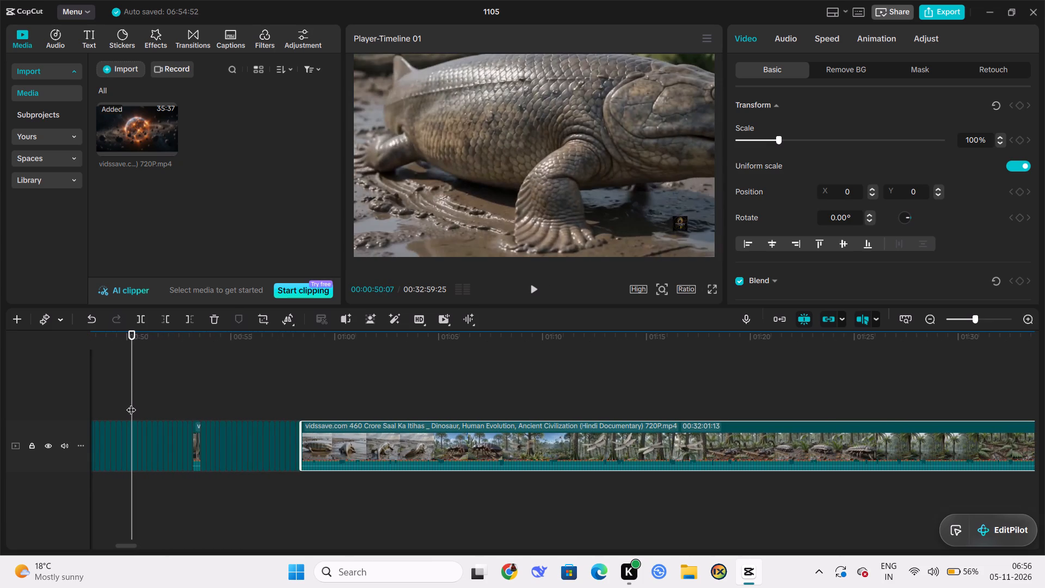
pyautogui.moveTo(131, 405); pyautogui.dragTo(241, 408)
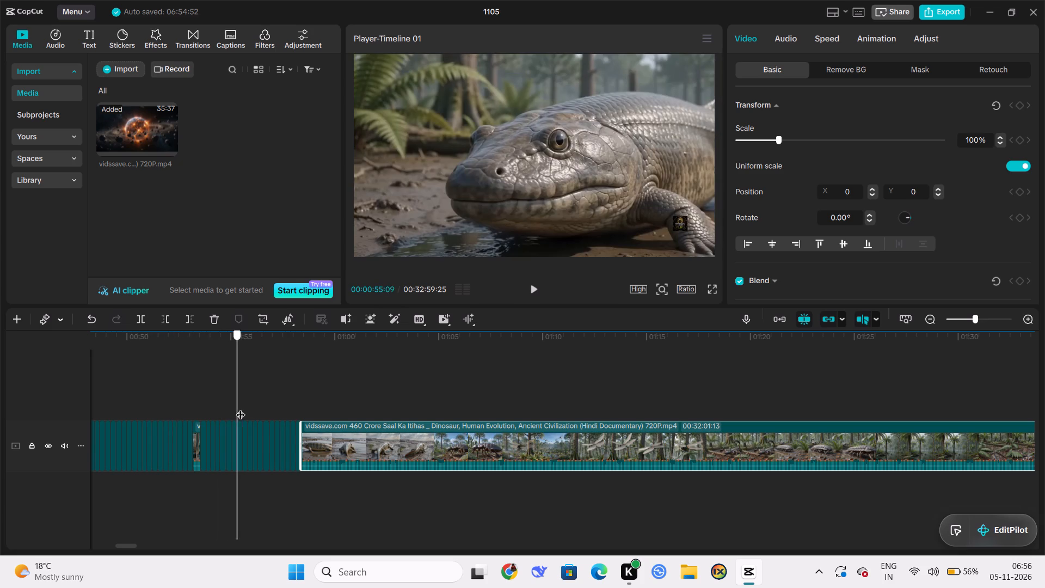
pyautogui.moveTo(241, 408); pyautogui.dragTo(297, 406)
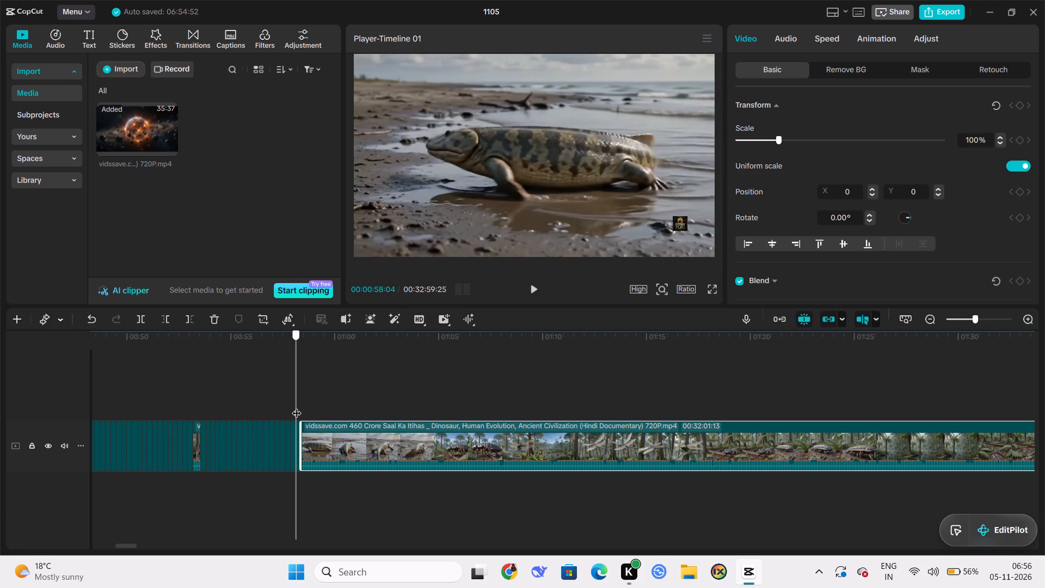
pyautogui.moveTo(297, 406); pyautogui.dragTo(333, 406)
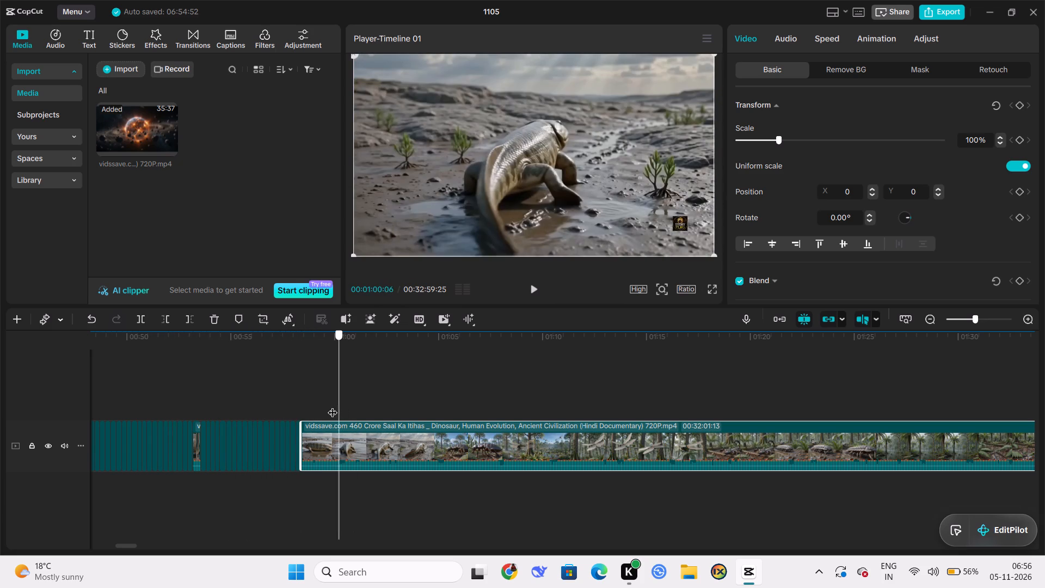
pyautogui.moveTo(333, 406); pyautogui.dragTo(310, 405)
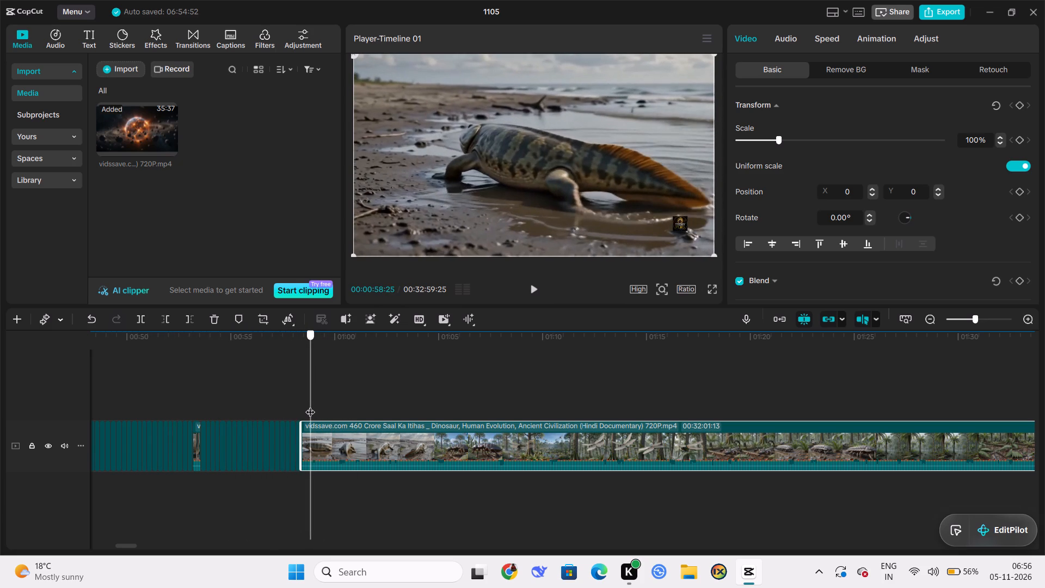
pyautogui.moveTo(310, 405); pyautogui.dragTo(310, 405)
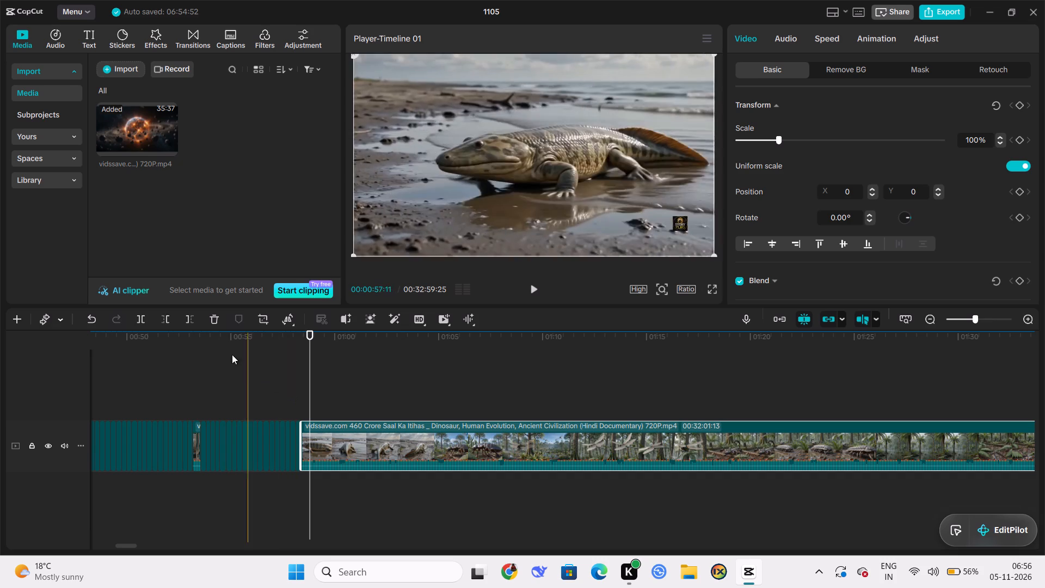
pyautogui.click(140, 317)
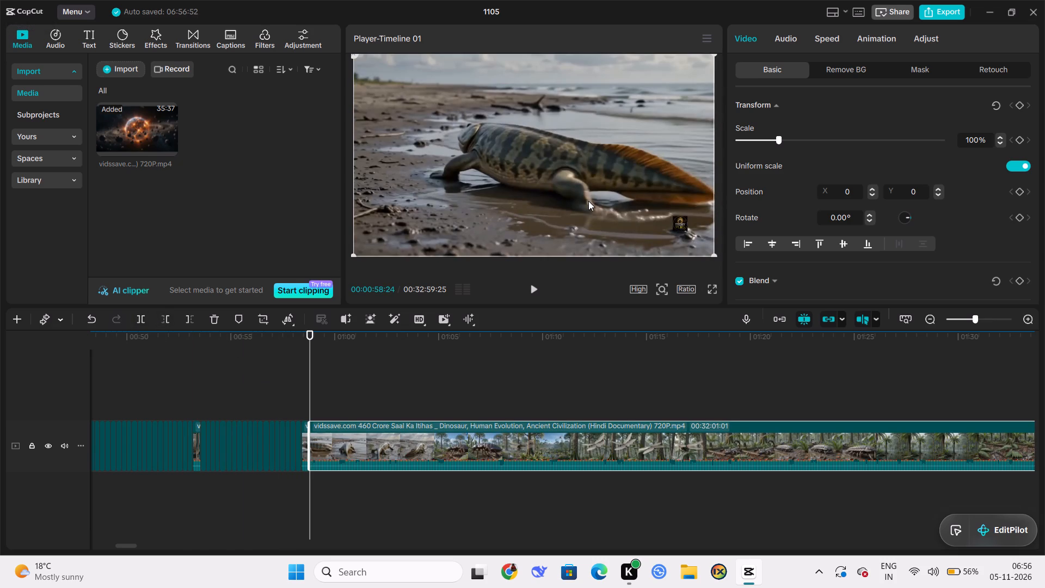
# Close the project 1105 editing window.
pyautogui.click(1036, 9)
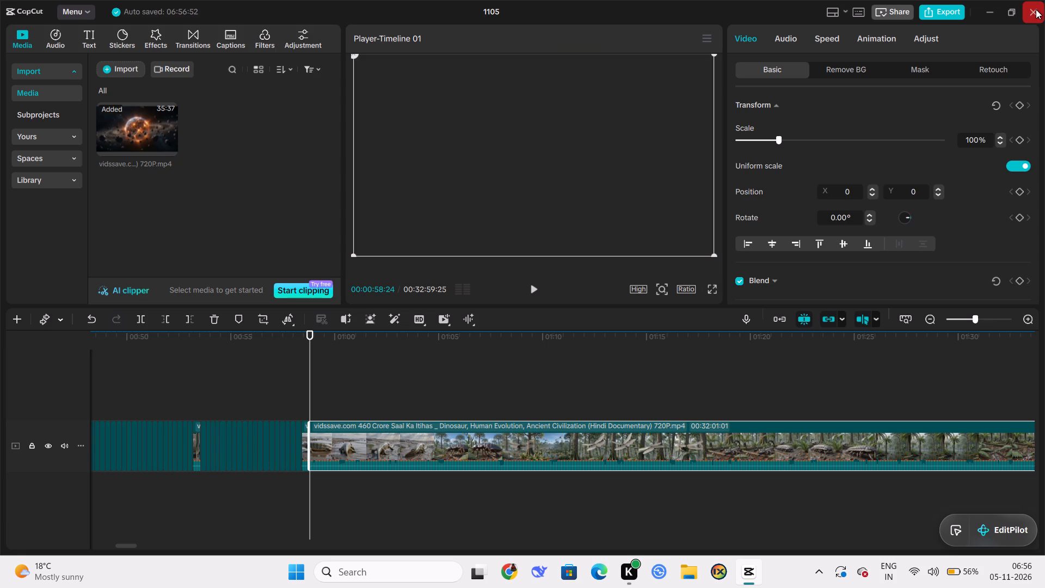